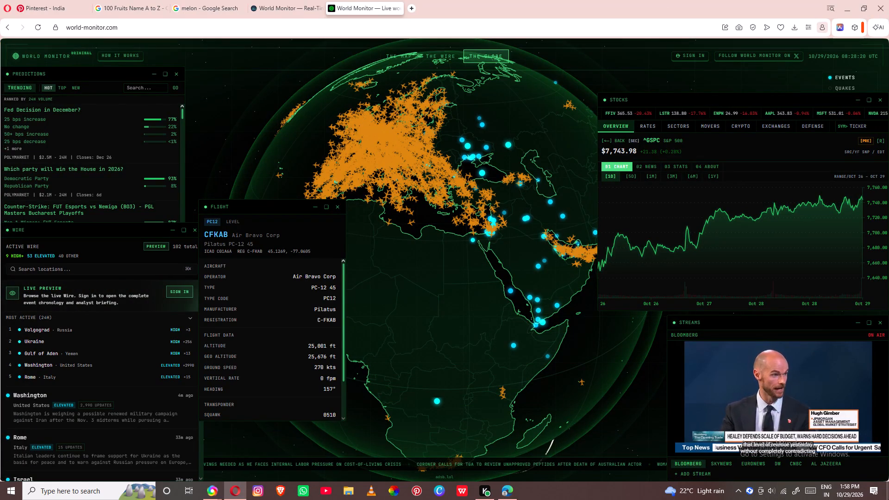
# Check the blank page 25 of the List of Fruit presentation in Edge, returning to the melon image results in Opera.
pyautogui.click(193, 7)
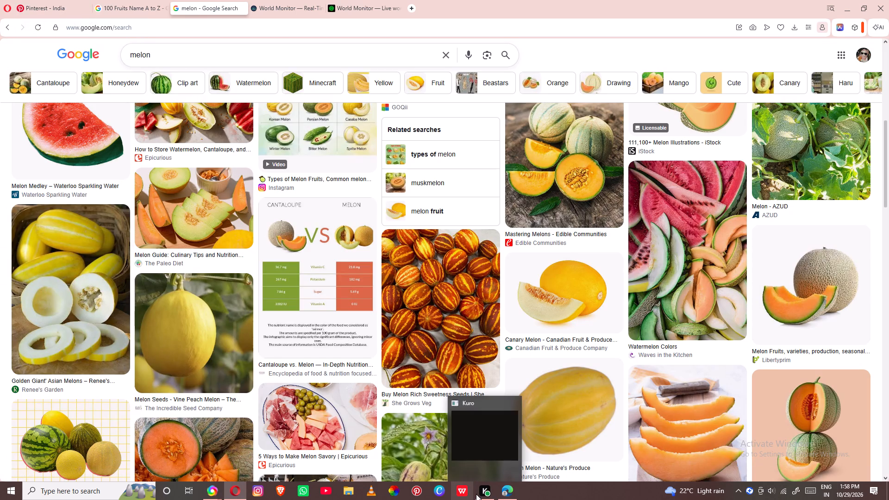
pyautogui.click(497, 494)
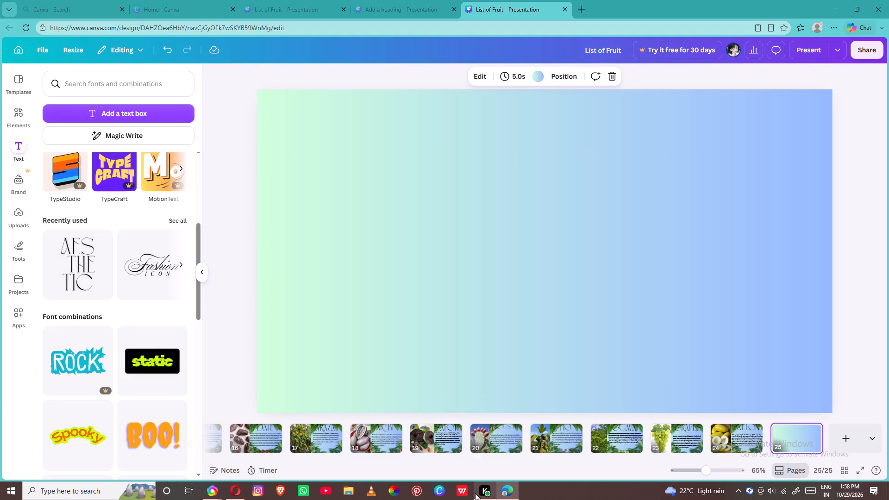
pyautogui.click(244, 496)
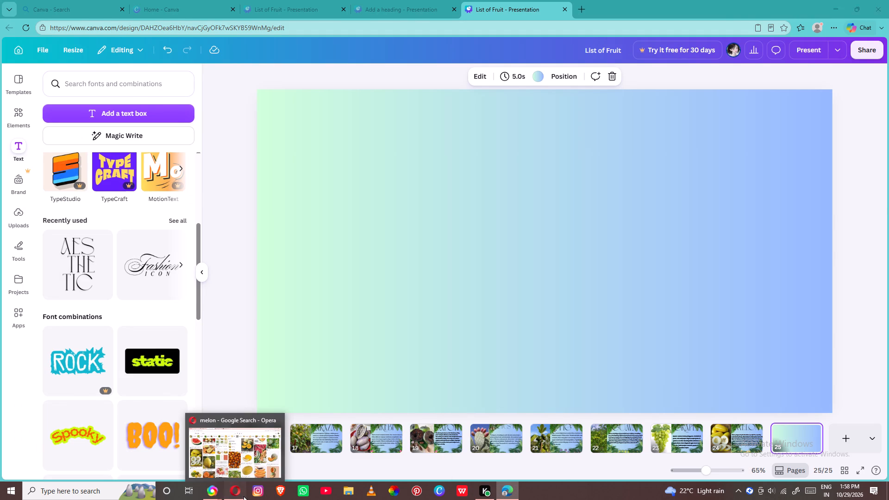
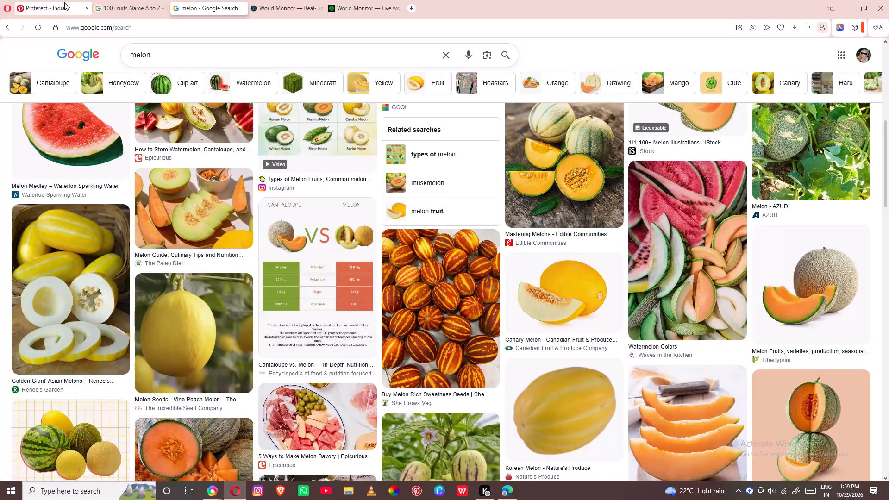
# Look through the A to Z fruit names list for the next fruit and search Google Images for lychee.
pyautogui.click(99, 6)
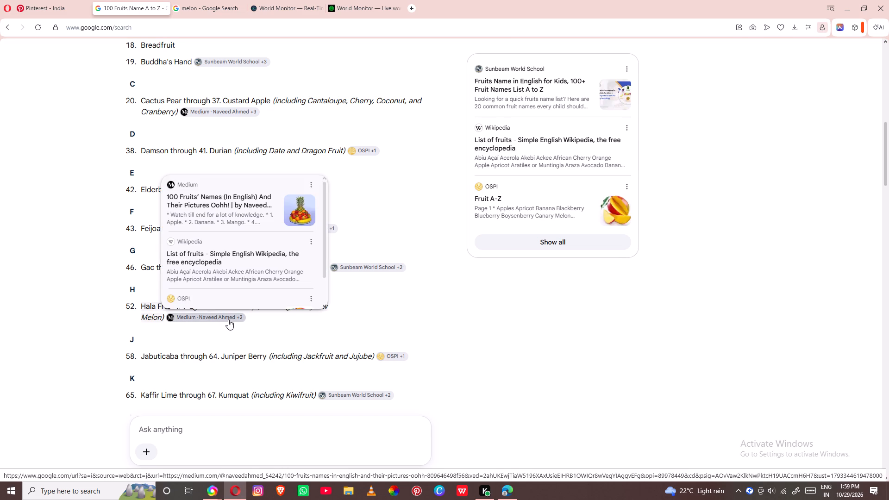
pyautogui.scroll(-1, 230, 336)
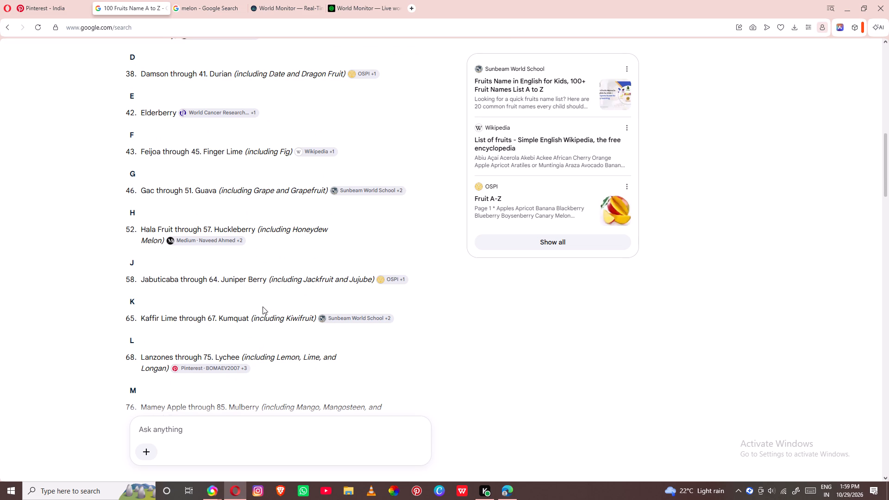
pyautogui.scroll(-1, 250, 299)
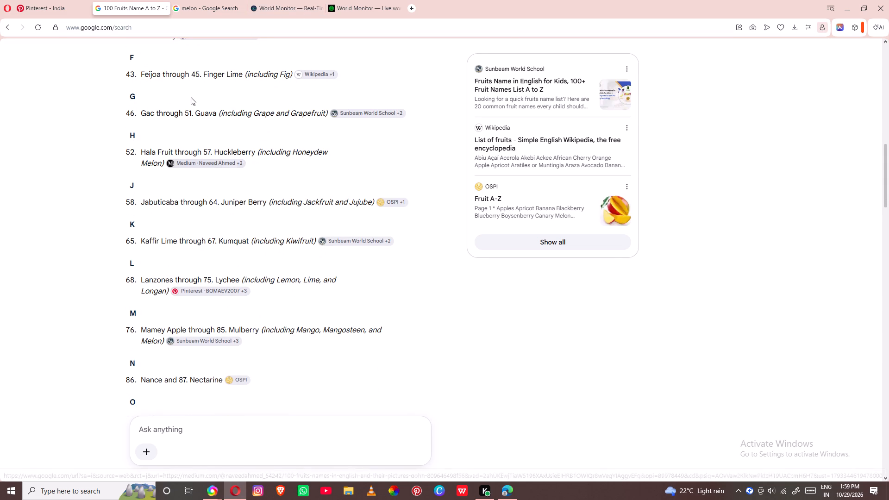
pyautogui.scroll(-1, 213, 182)
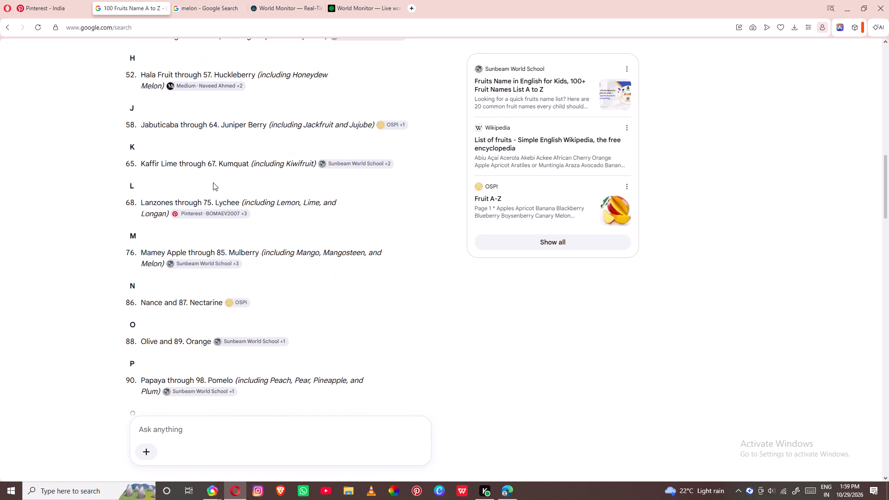
pyautogui.scroll(2, 213, 182)
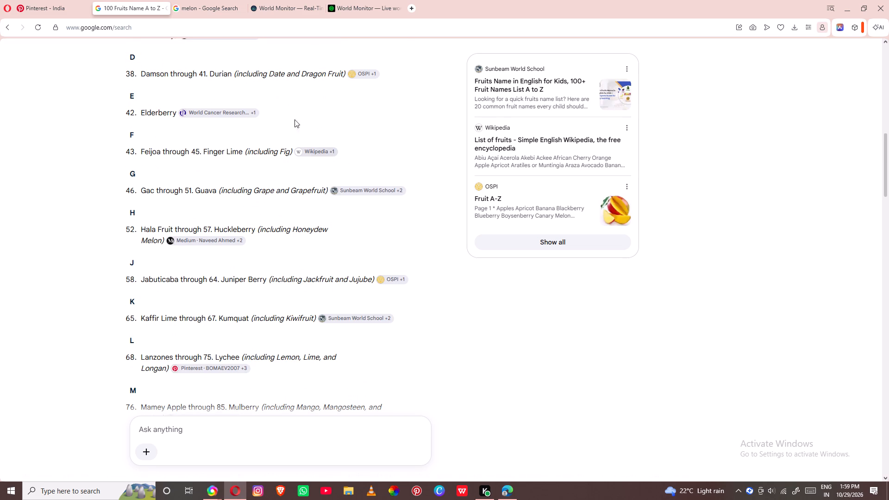
pyautogui.click(196, 1)
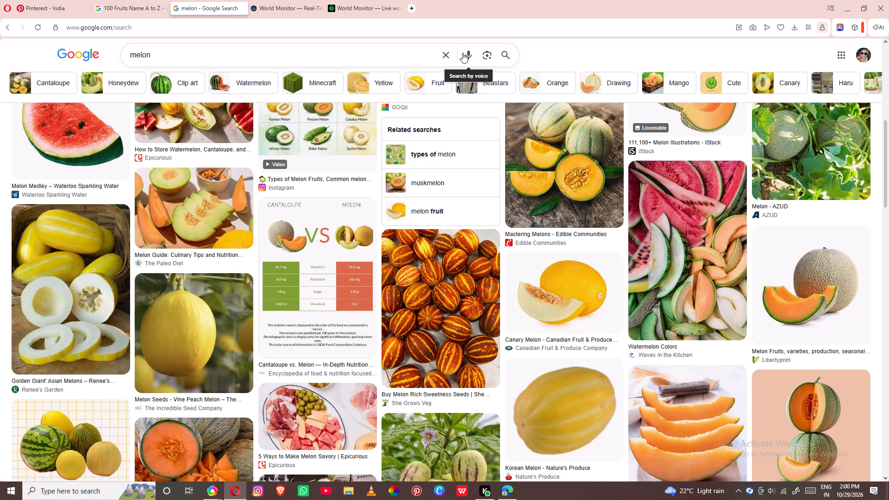
pyautogui.click(445, 55)
pyautogui.click(445, 55)
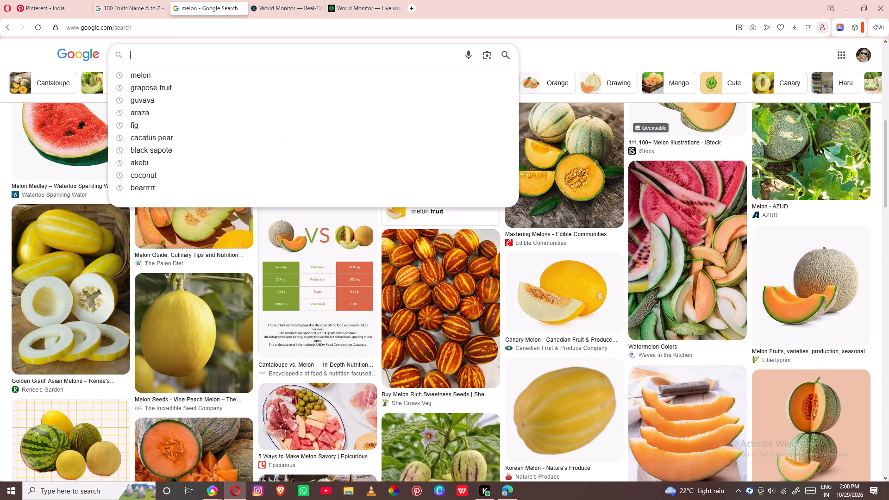
pyautogui.write('lychee')
pyautogui.press('Return')
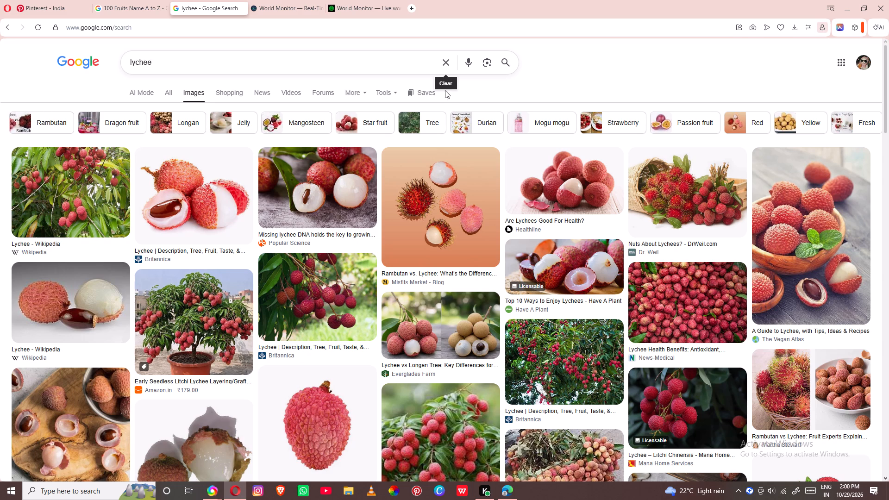
# Copy the picture of the potted lychee tree and paste it onto blank page 25 of the List of Fruit presentation in Edge.
pyautogui.scroll(-1, 510, 235)
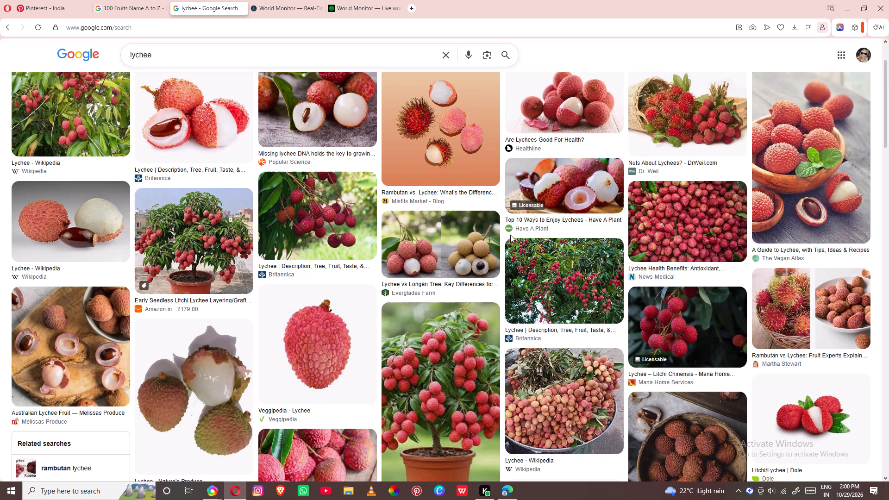
pyautogui.scroll(-1, 511, 236)
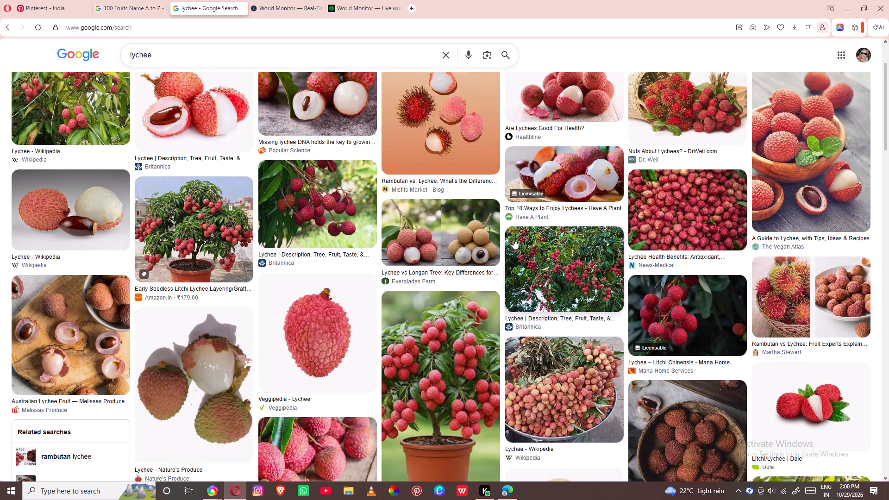
pyautogui.scroll(-1, 513, 239)
pyautogui.rightClick(451, 274)
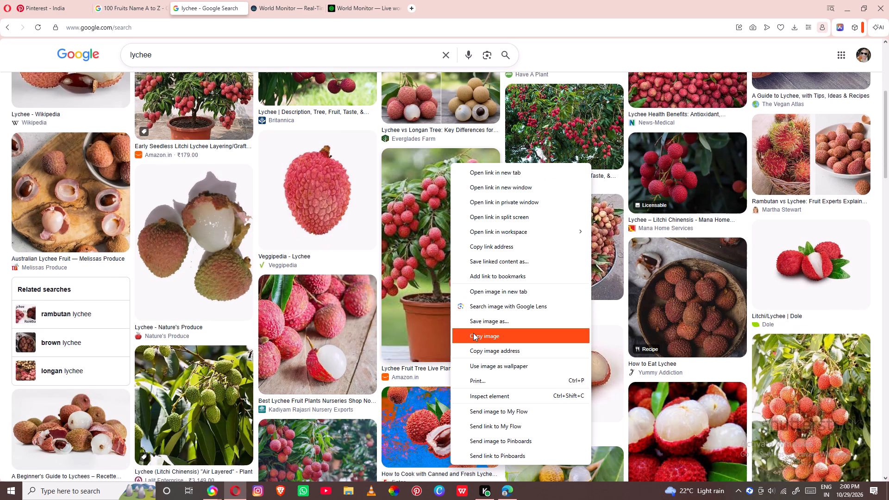
pyautogui.click(473, 333)
pyautogui.click(502, 499)
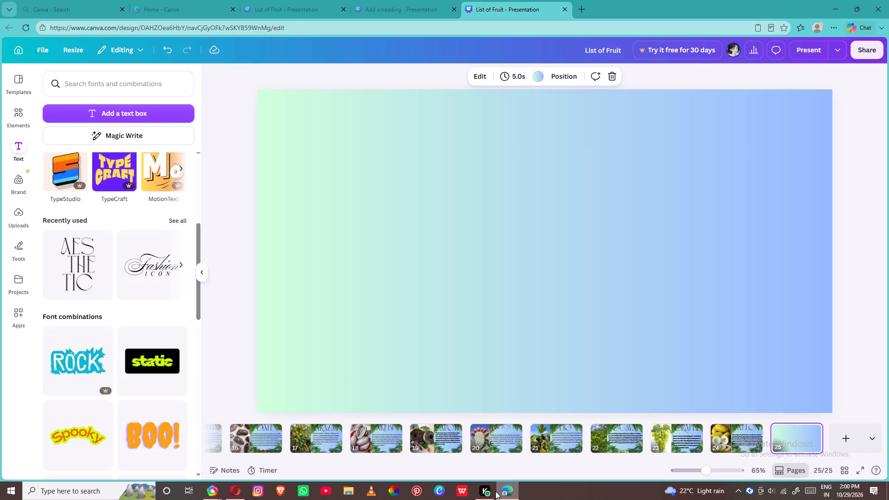
pyautogui.rightClick(282, 146)
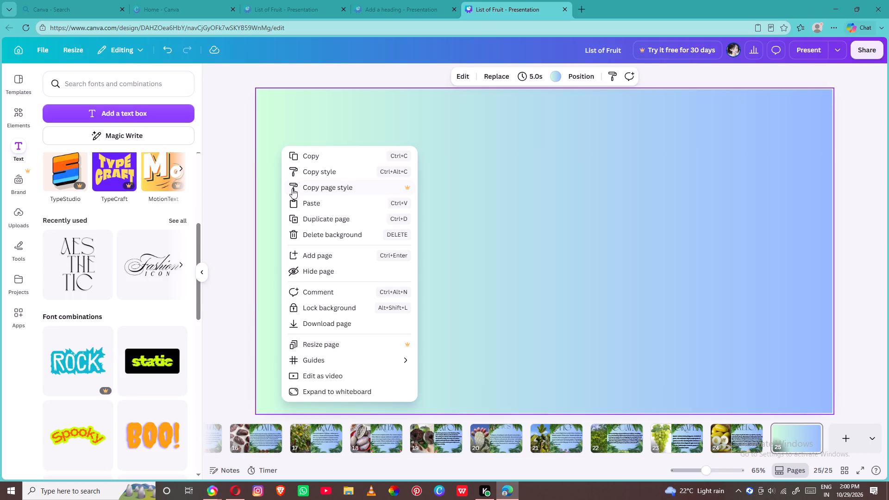
pyautogui.click(295, 200)
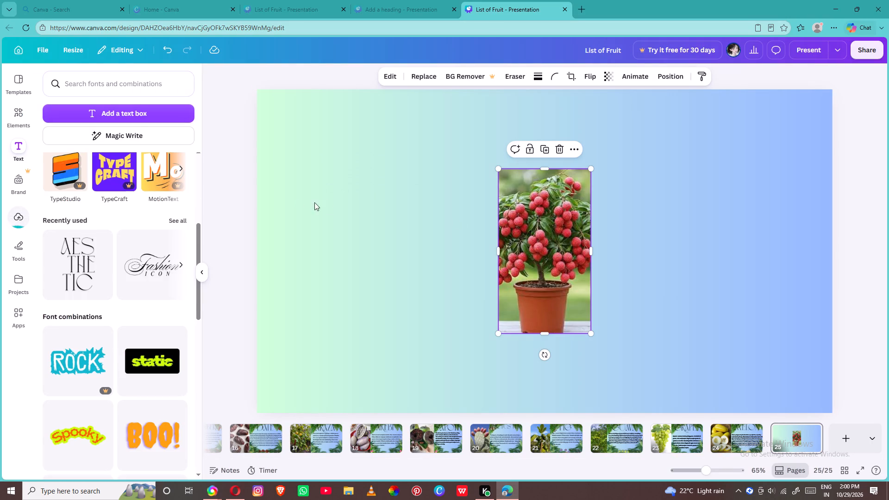
# Place the lychee tree photo at the page's left edge and enlarge it to full page height, about 607 by 1,080.
pyautogui.moveTo(524, 225); pyautogui.dragTo(282, 145)
pyautogui.moveTo(349, 253); pyautogui.dragTo(368, 328)
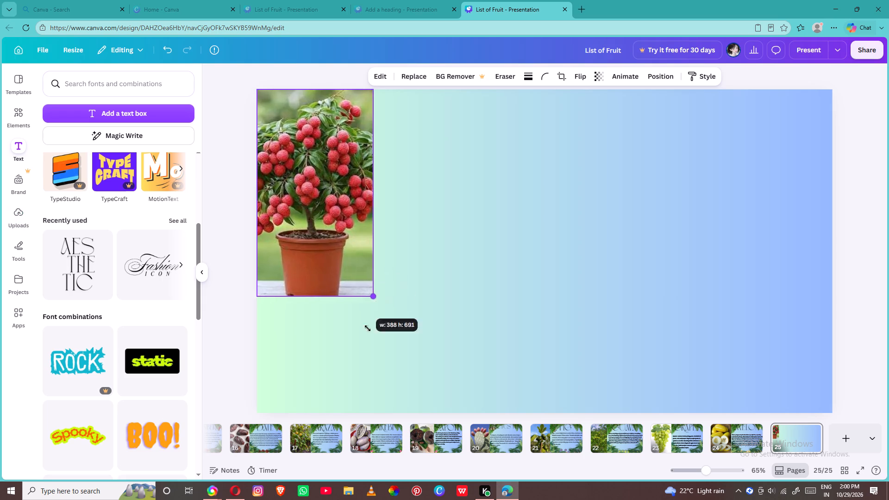
pyautogui.moveTo(368, 328); pyautogui.dragTo(402, 432)
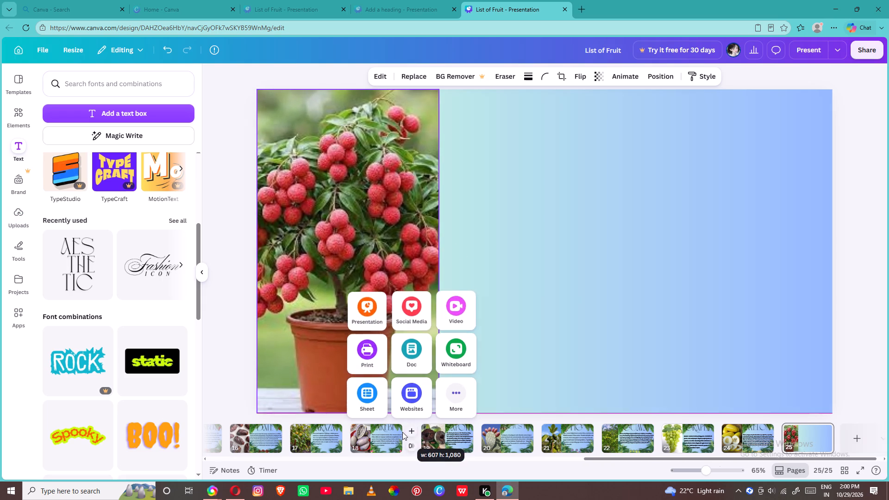
pyautogui.click(490, 370)
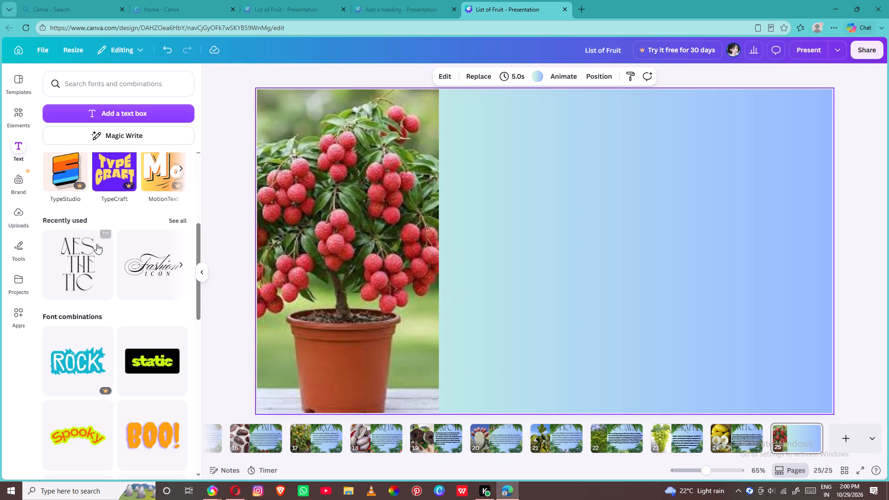
# Add a heading in the recently used AESTHETIC text style, reword it as lychee, and place it at the page's top beside the photo.
pyautogui.click(98, 244)
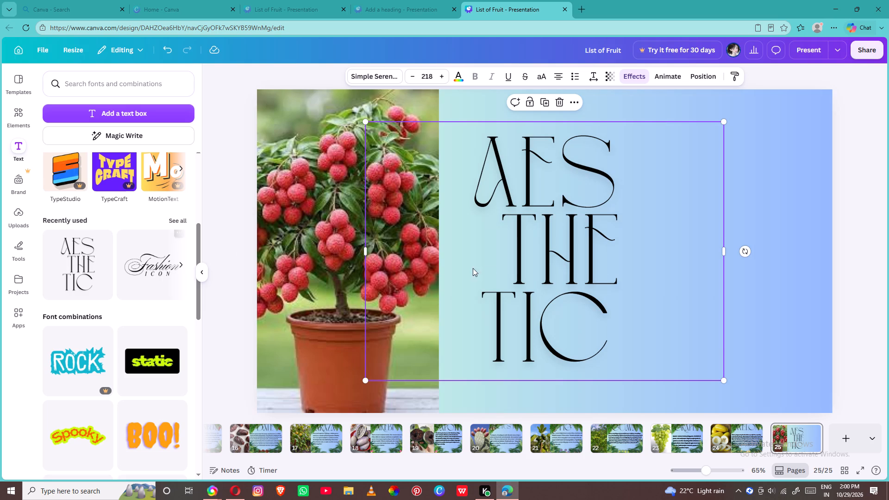
pyautogui.click(510, 264)
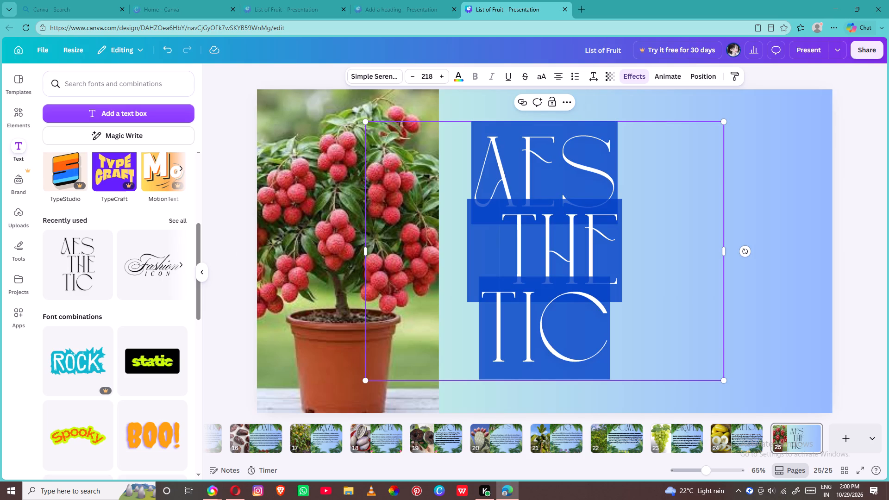
pyautogui.press('BackSpace')
pyautogui.write('lychee')
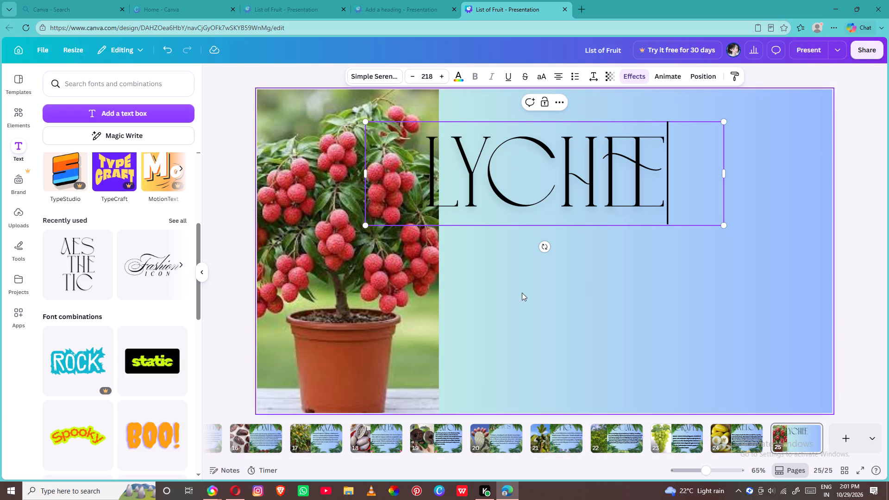
pyautogui.click(511, 325)
pyautogui.moveTo(543, 155); pyautogui.dragTo(612, 119)
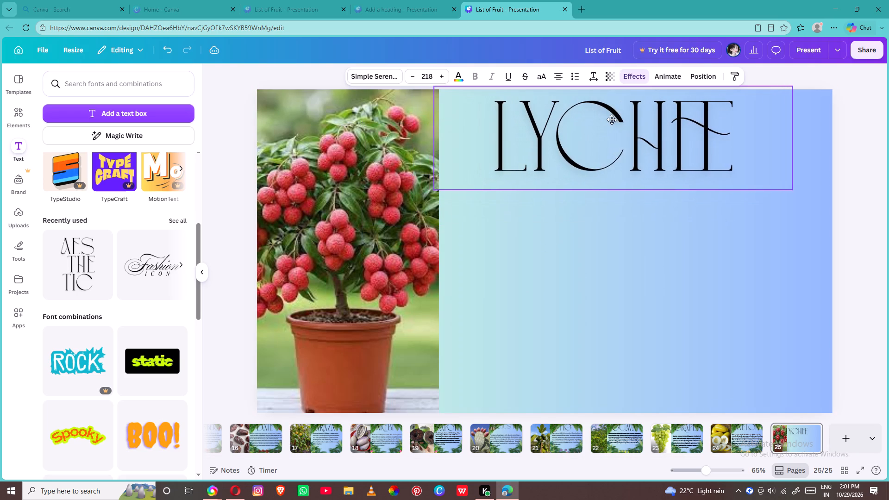
pyautogui.moveTo(612, 119); pyautogui.dragTo(615, 115)
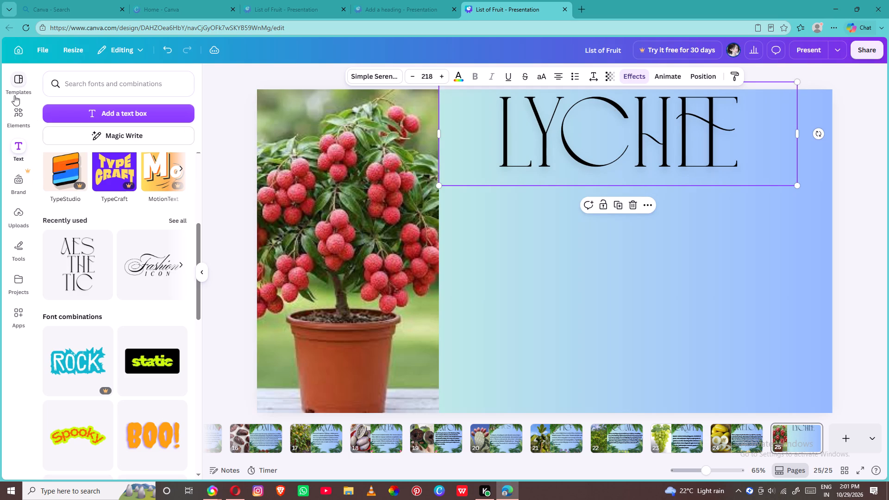
# Add the recently used hanging palm-leaf graphic along the page's top edge and stretch it from the right edge to the photo.
pyautogui.click(19, 108)
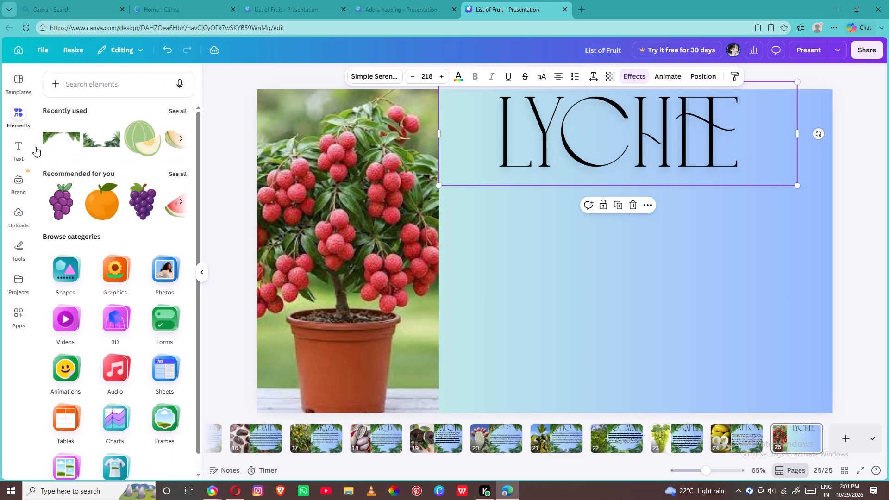
pyautogui.click(61, 137)
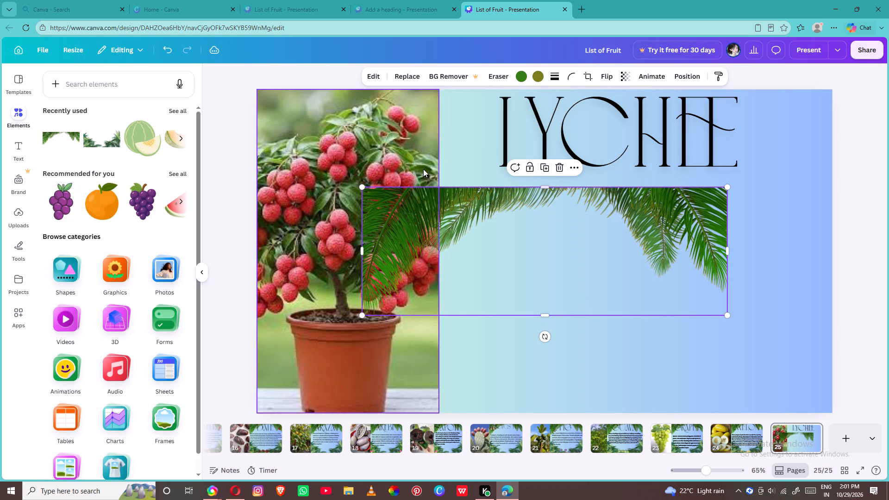
pyautogui.moveTo(443, 215); pyautogui.dragTo(543, 117)
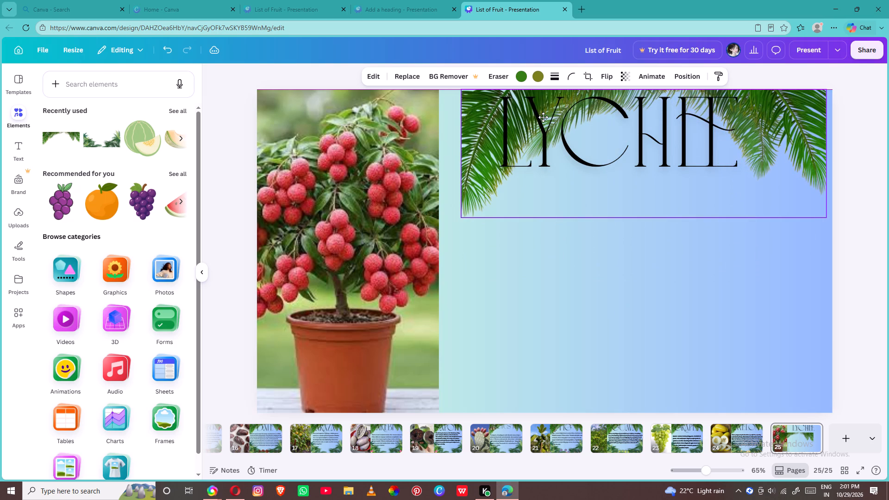
pyautogui.moveTo(543, 117); pyautogui.dragTo(548, 119)
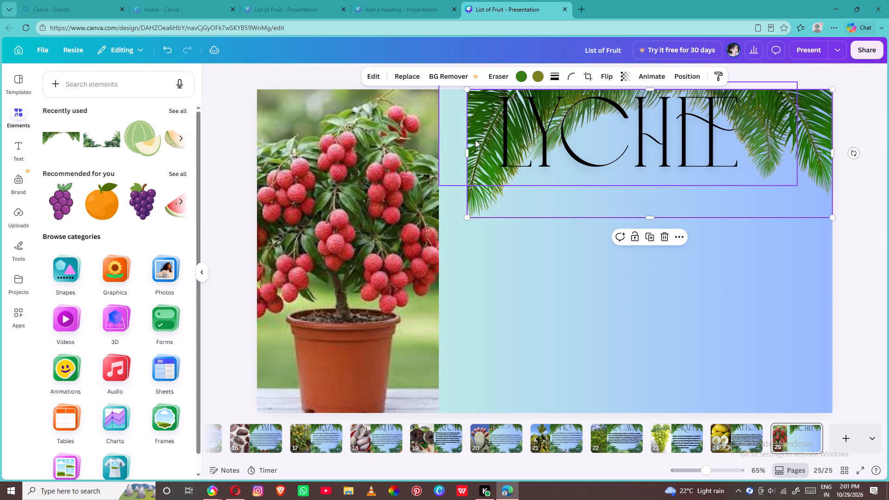
pyautogui.moveTo(467, 163); pyautogui.dragTo(451, 169)
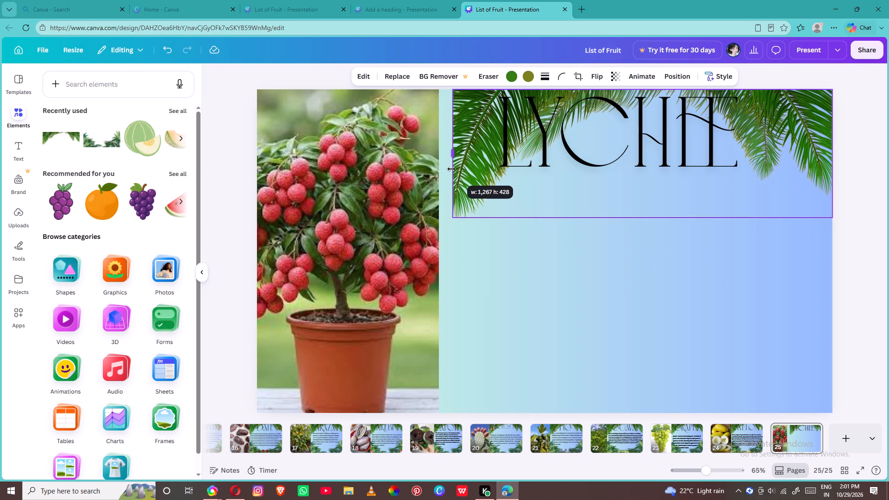
pyautogui.moveTo(451, 169); pyautogui.dragTo(451, 169)
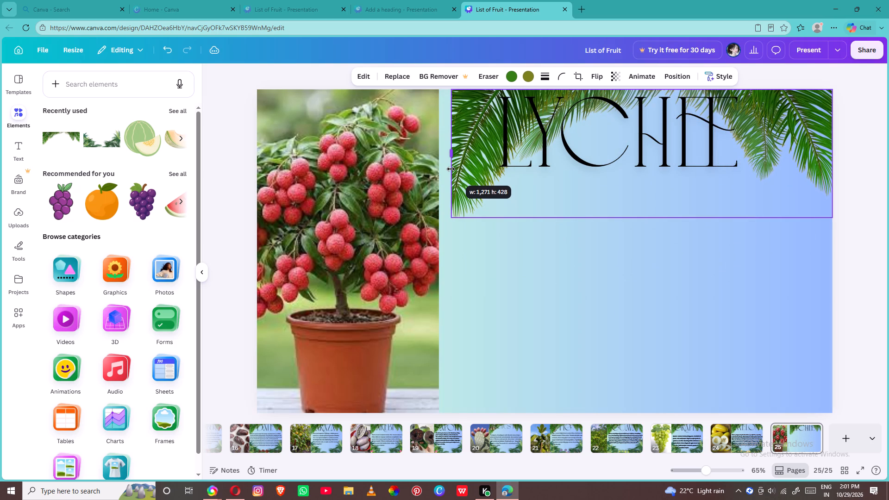
pyautogui.moveTo(451, 169); pyautogui.dragTo(439, 169)
pyautogui.click(439, 169)
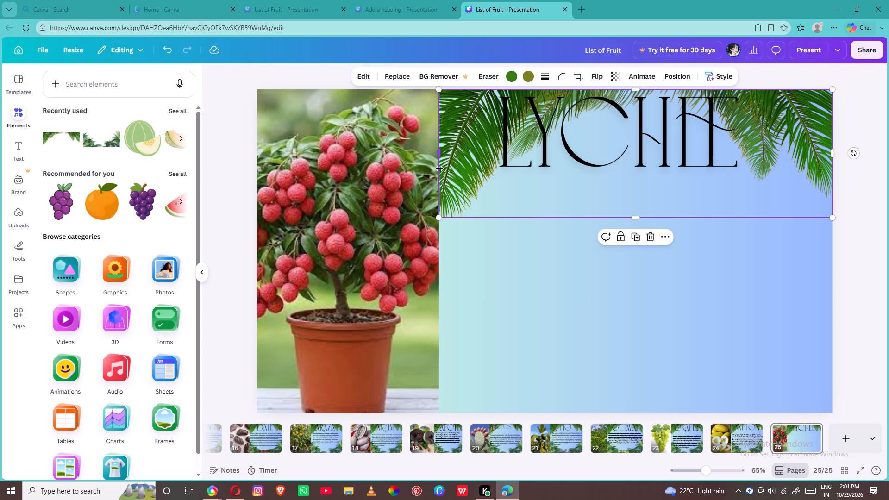
# Add the recently used palm-plants graphic along the page's bottom edge, stretching it from the photo to the page's right edge.
pyautogui.click(115, 150)
pyautogui.moveTo(477, 287); pyautogui.dragTo(551, 343)
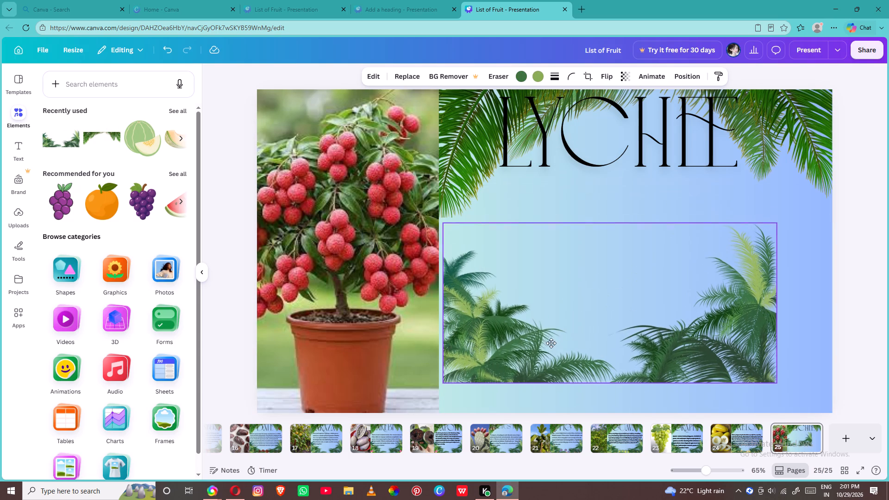
pyautogui.moveTo(551, 343); pyautogui.dragTo(539, 371)
pyautogui.moveTo(770, 365); pyautogui.dragTo(820, 369)
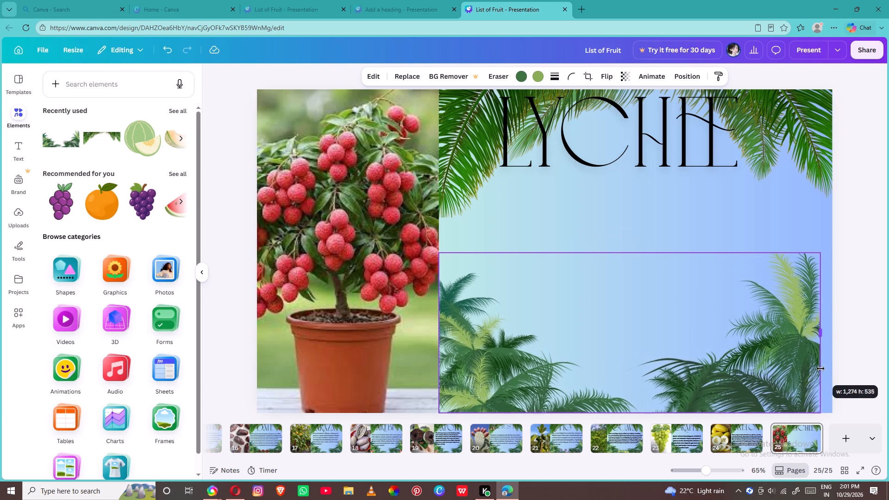
pyautogui.moveTo(820, 369); pyautogui.dragTo(830, 369)
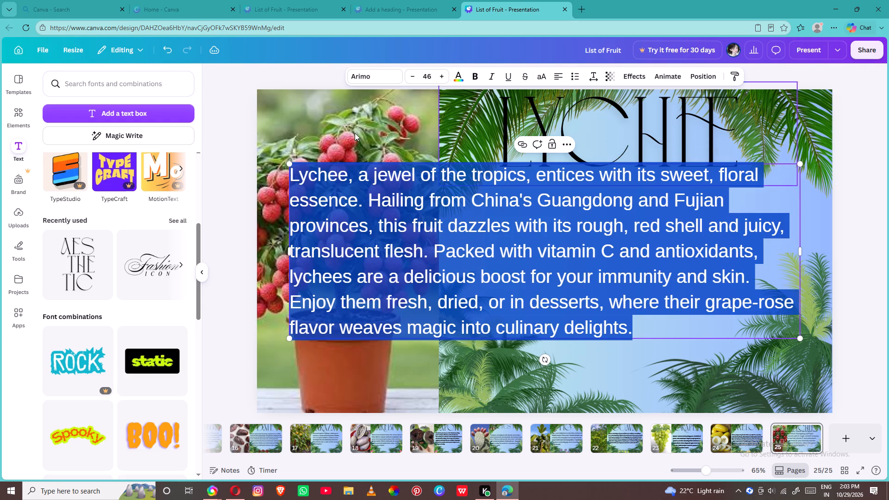
# Set the description in the Gladiola font, shrink it to about 1,280 wide beside the photo, and raise its font size to 39.4.
pyautogui.click(362, 74)
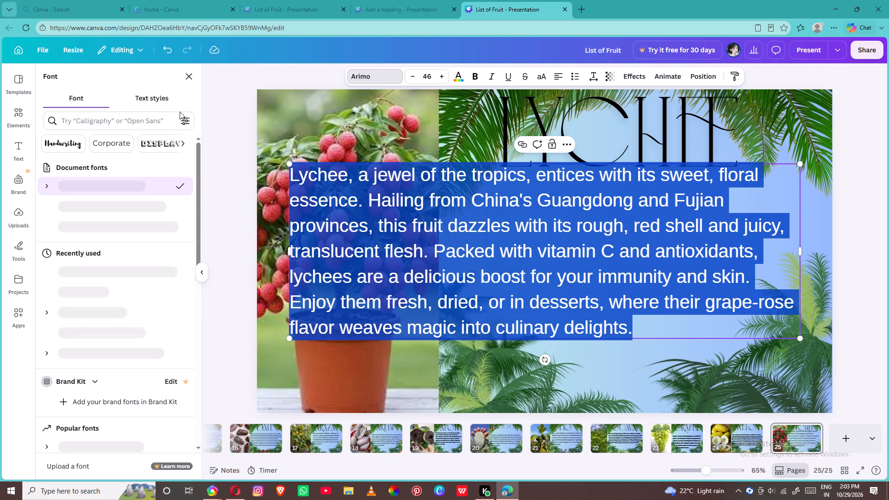
pyautogui.click(147, 203)
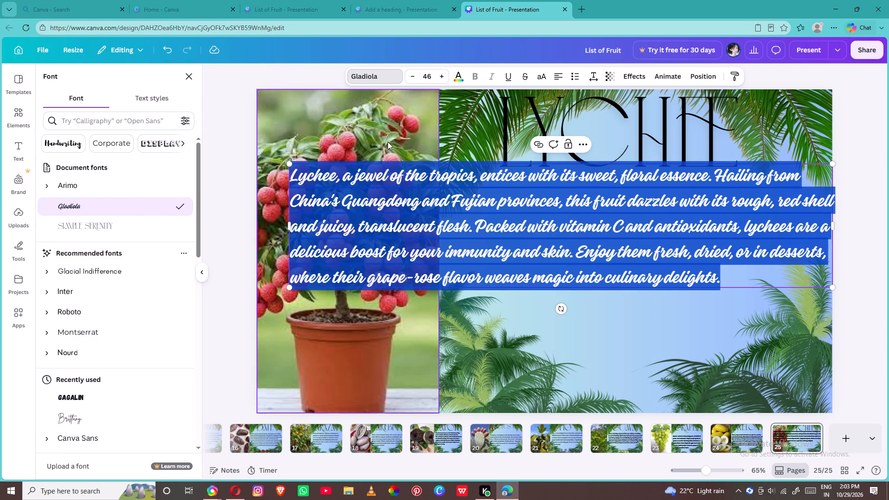
pyautogui.moveTo(292, 164); pyautogui.dragTo(455, 180)
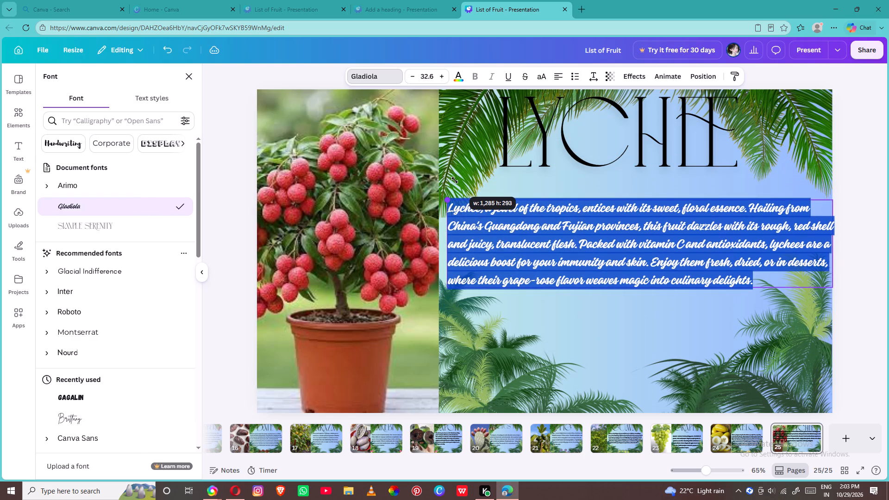
pyautogui.moveTo(455, 180); pyautogui.dragTo(458, 180)
pyautogui.tripleClick(449, 78)
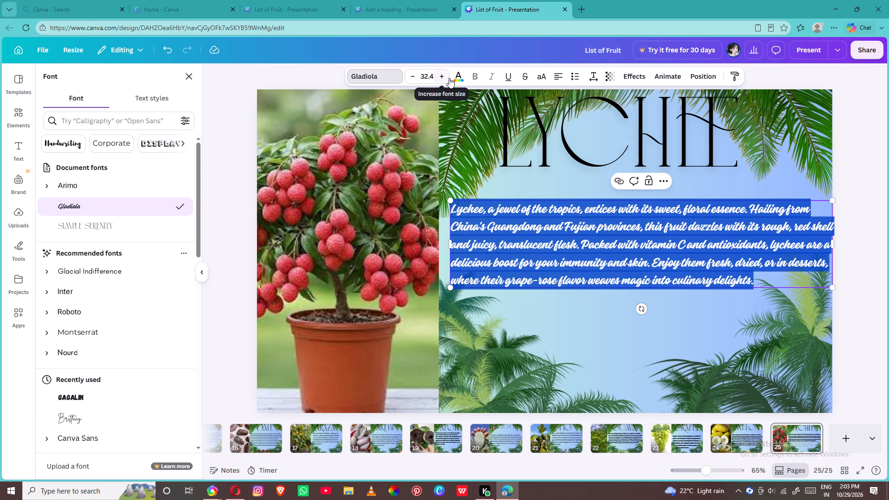
pyautogui.tripleClick(449, 78)
pyautogui.click(449, 78)
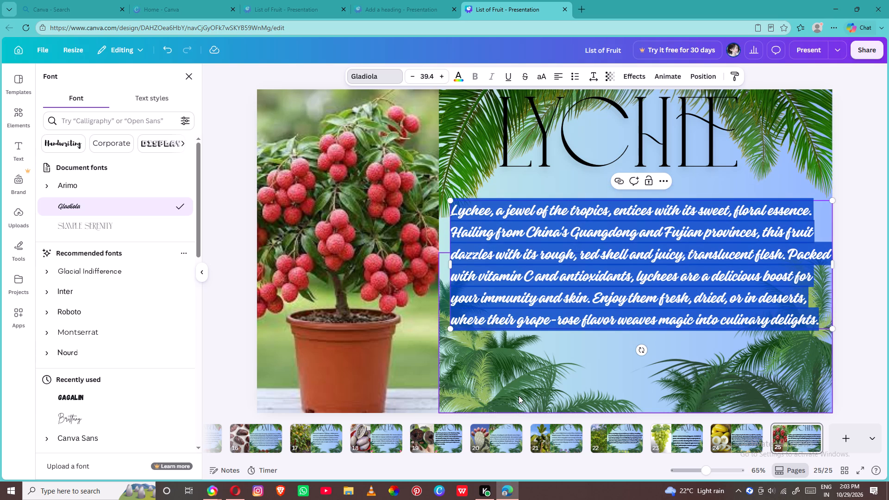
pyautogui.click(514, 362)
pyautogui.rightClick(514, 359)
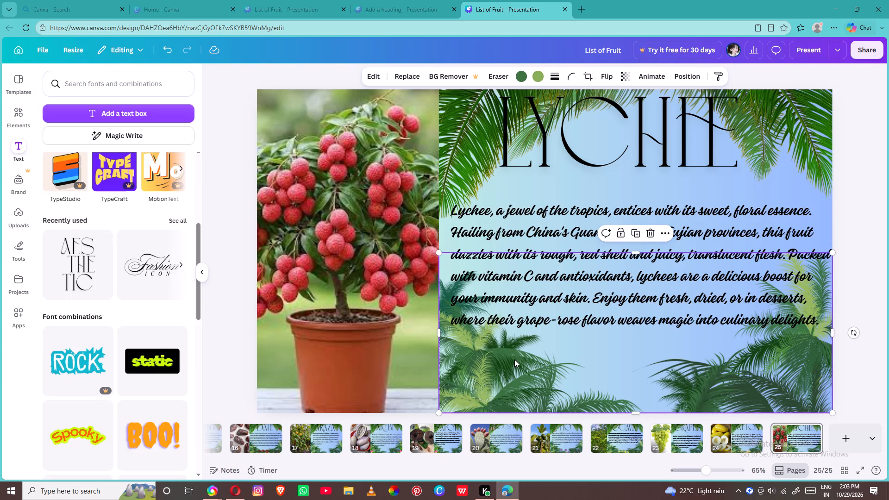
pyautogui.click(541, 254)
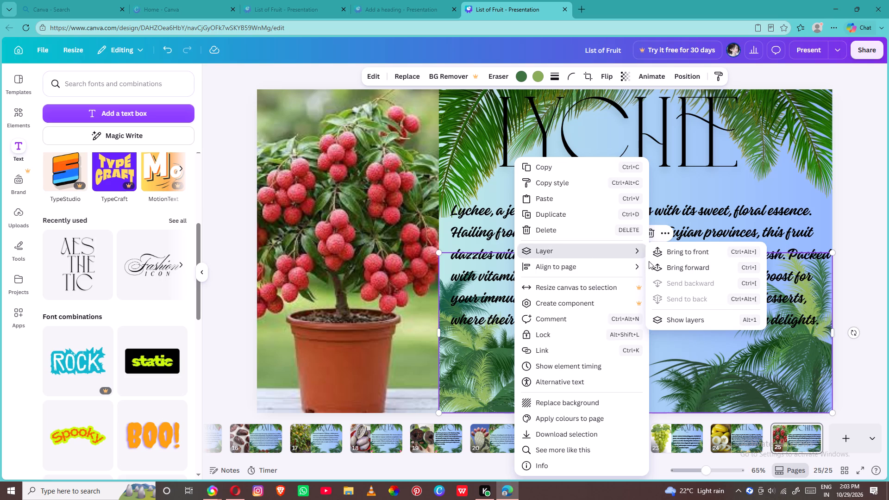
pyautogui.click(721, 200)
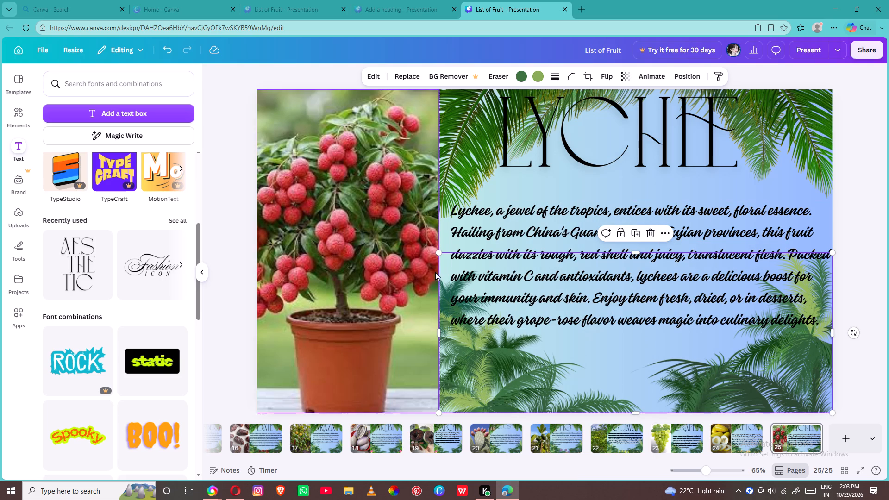
# Send the lychee description backward in the layer order until it sits behind the palm-plants graphic.
pyautogui.click(449, 267)
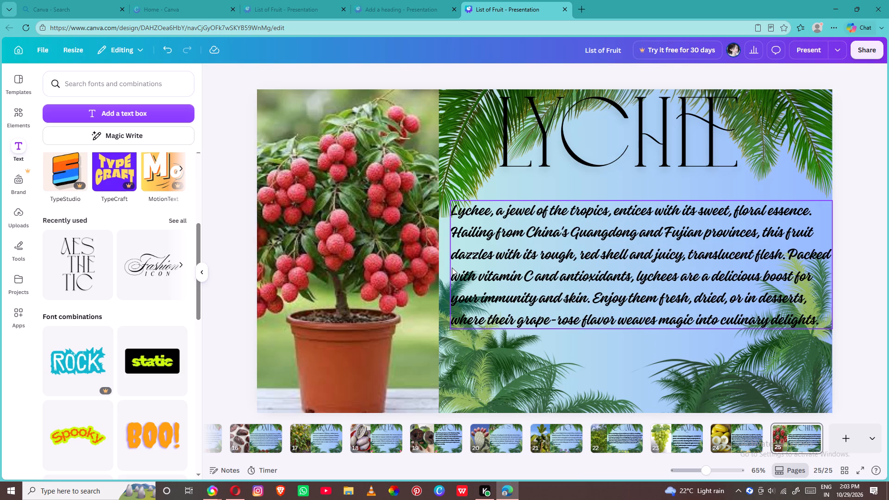
pyautogui.rightClick(452, 268)
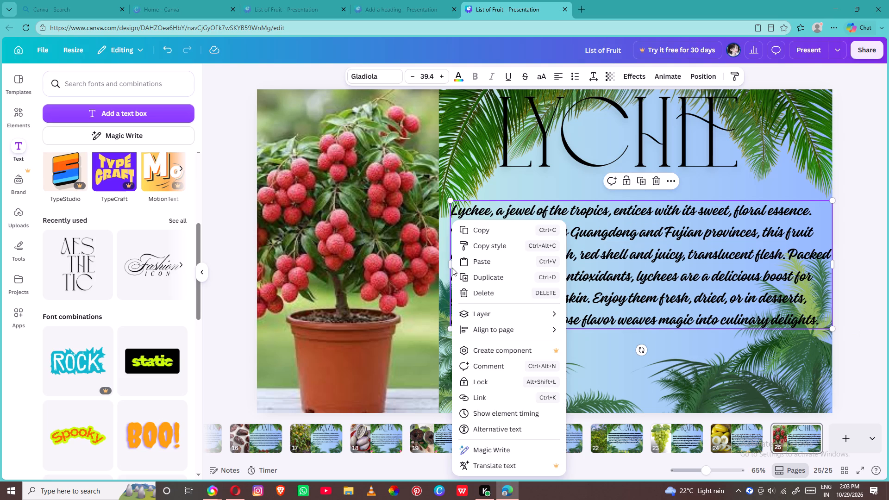
pyautogui.click(521, 315)
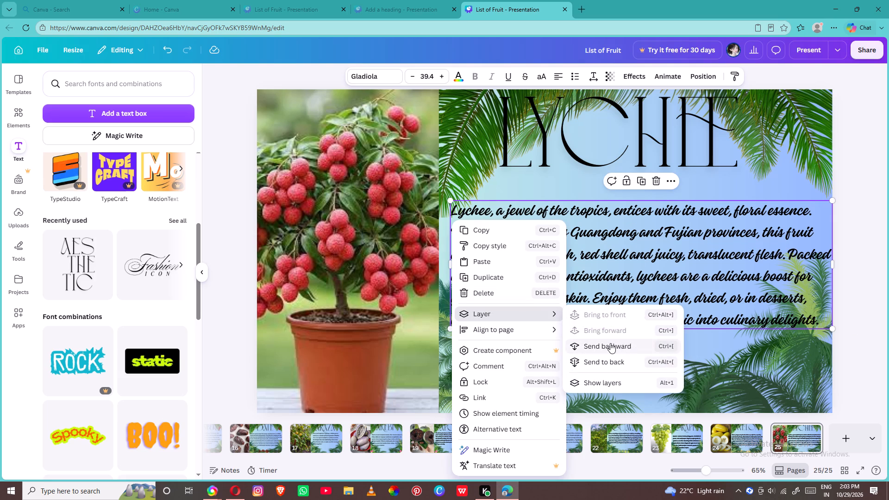
pyautogui.click(610, 343)
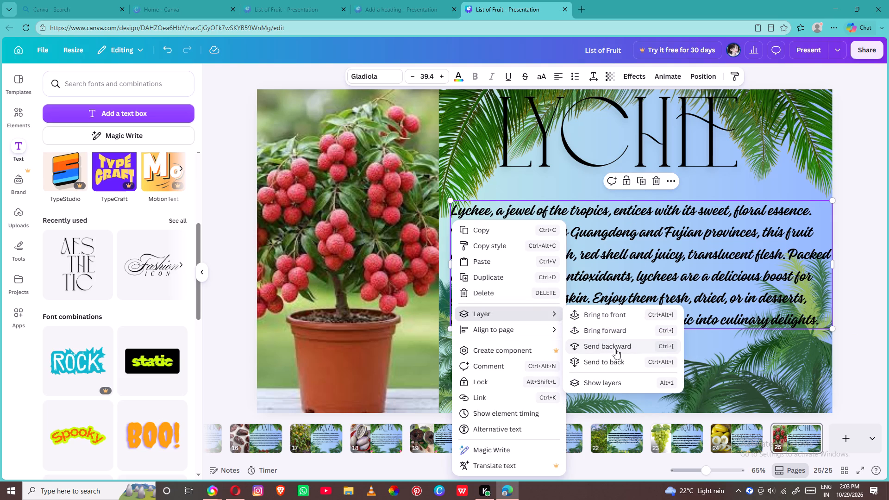
pyautogui.click(615, 349)
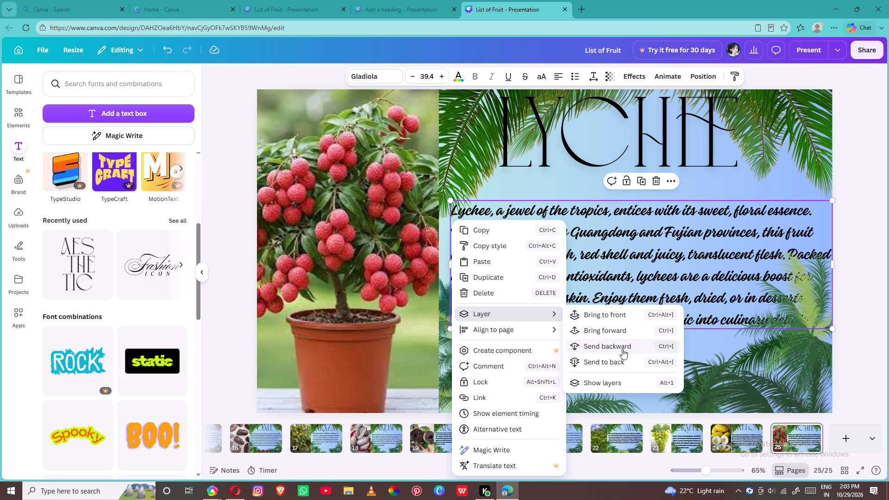
pyautogui.click(716, 348)
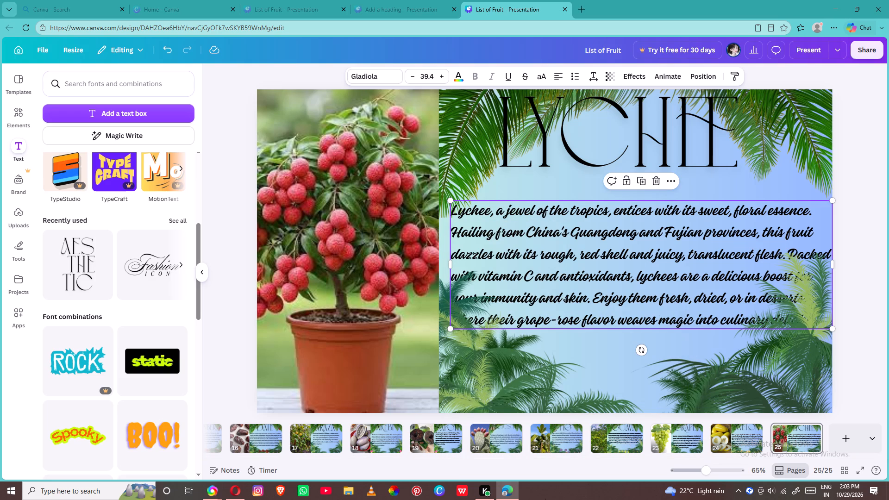
# Switch to Opera, consult the A to Z fruit list for the next fruit, and search Google Images for mulberry.
pyautogui.click(511, 491)
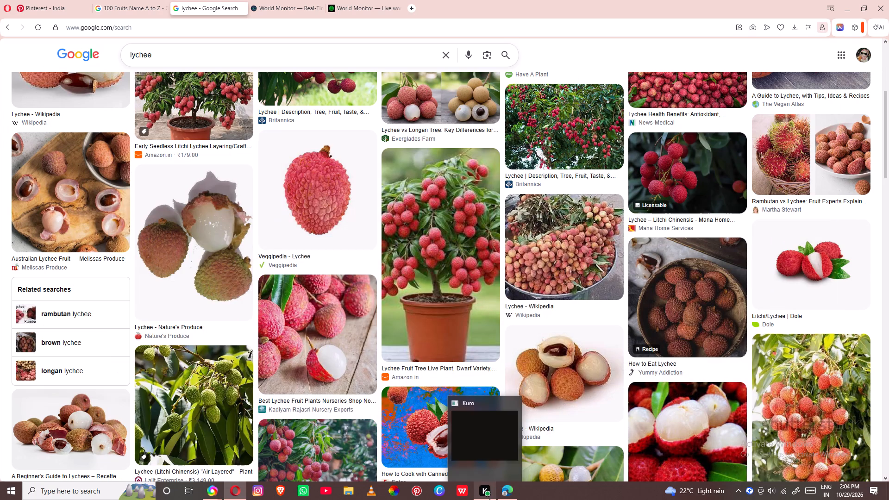
pyautogui.click(141, 7)
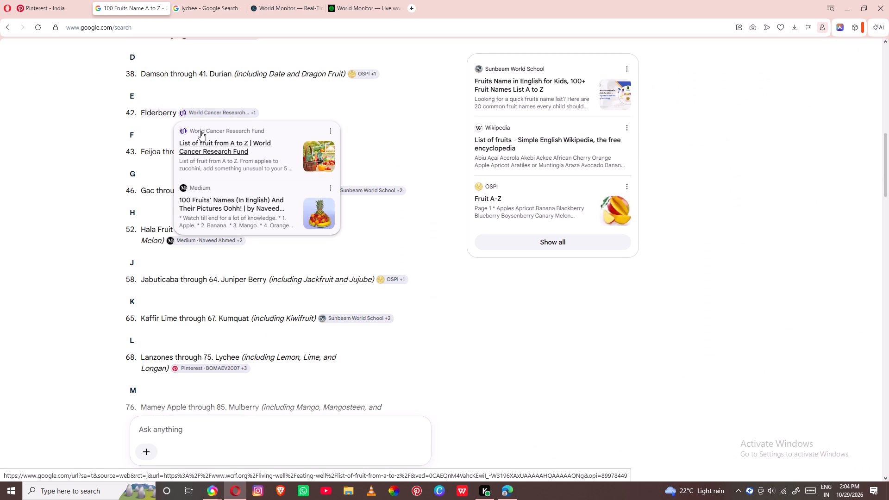
pyautogui.scroll(-2, 209, 144)
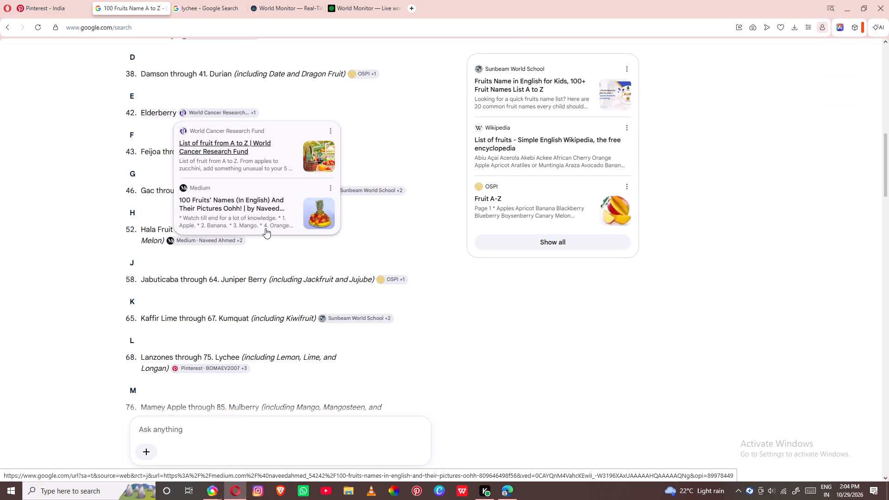
pyautogui.scroll(-2, 269, 231)
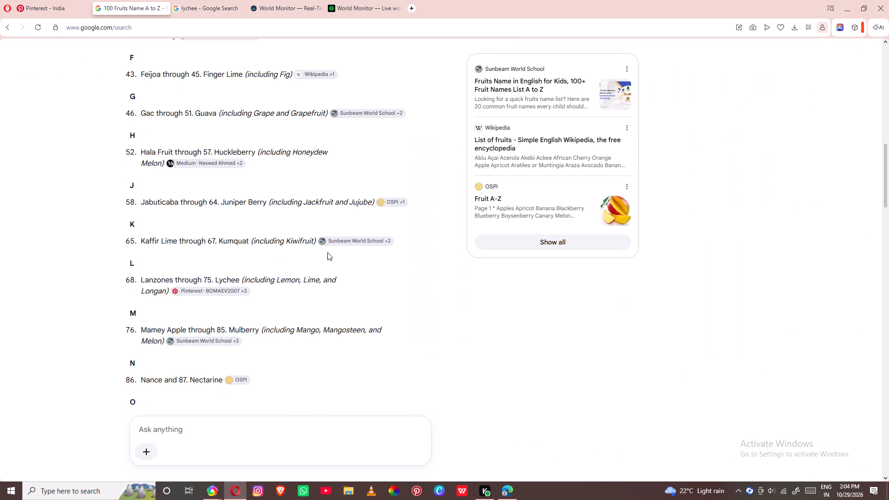
pyautogui.scroll(-1, 327, 252)
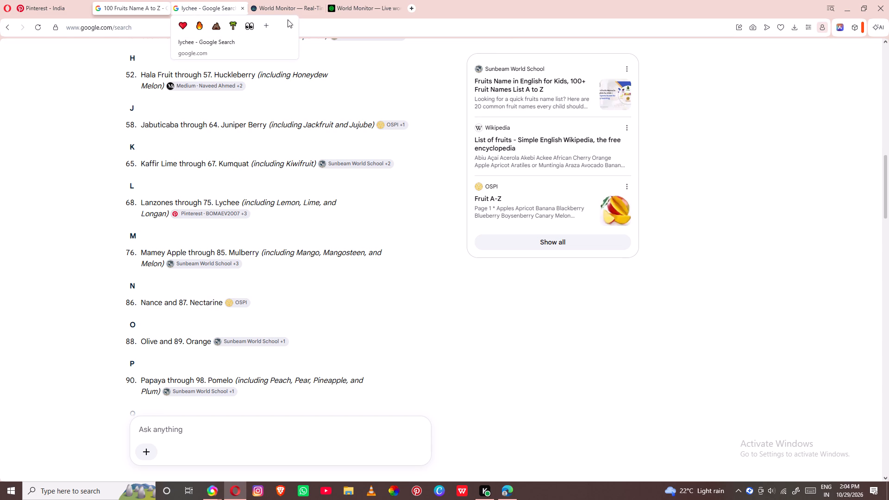
pyautogui.click(198, 1)
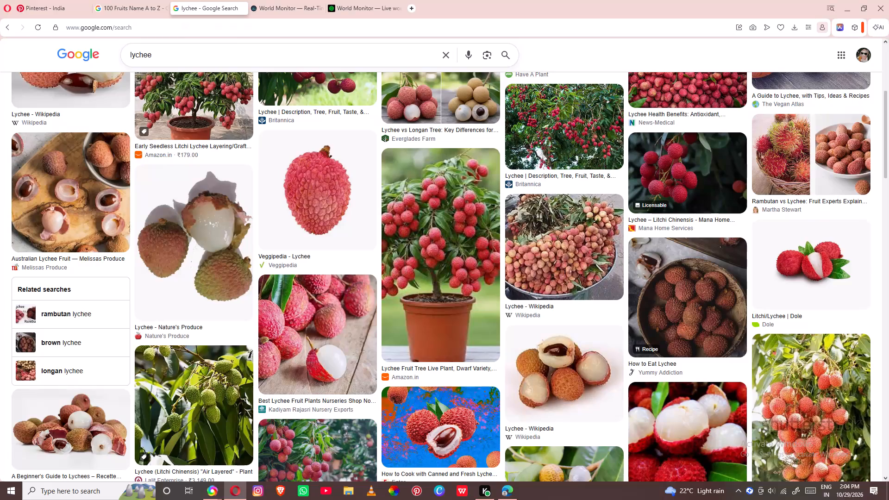
pyautogui.click(438, 52)
pyautogui.write('mulberry')
pyautogui.press('Return')
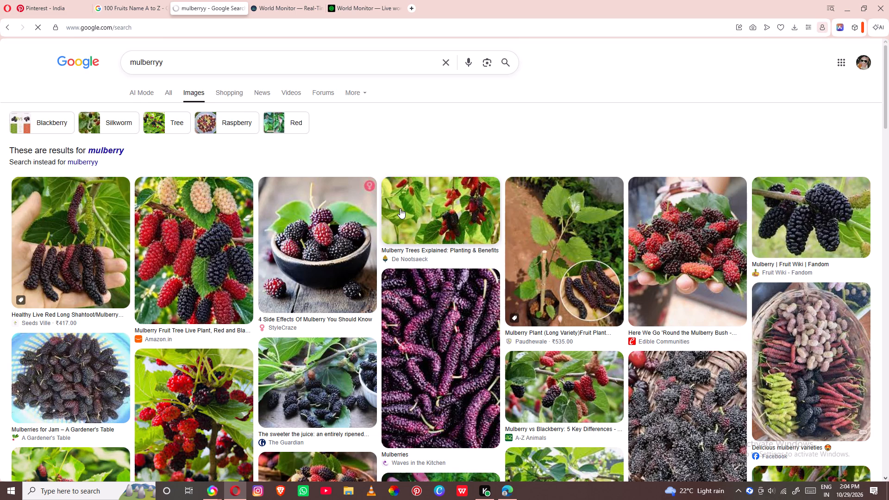
# Copy the Waves in the Kitchen photo of purple mulberries and paste it onto a new page 26 of the Canva presentation.
pyautogui.scroll(-1, 400, 208)
pyautogui.rightClick(433, 242)
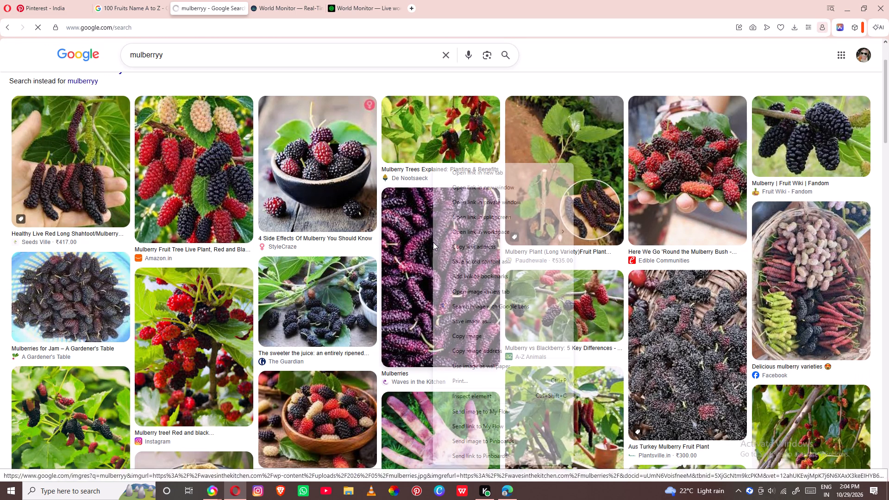
pyautogui.click(483, 330)
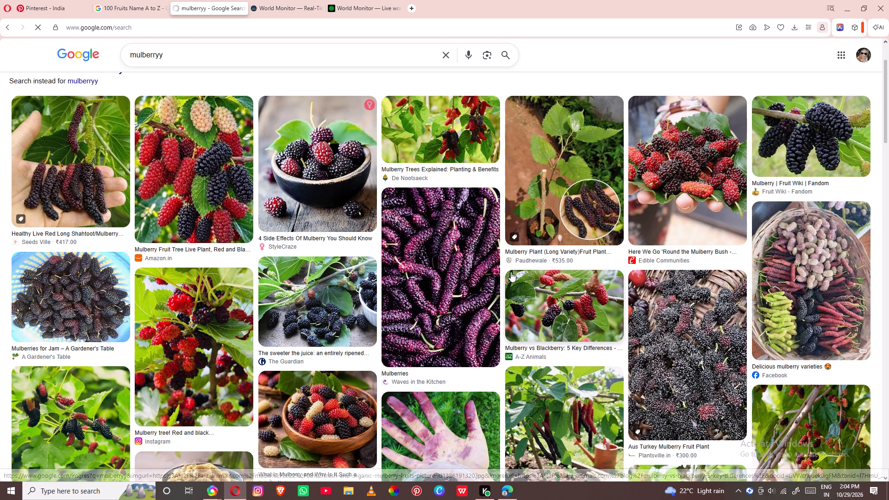
pyautogui.click(506, 493)
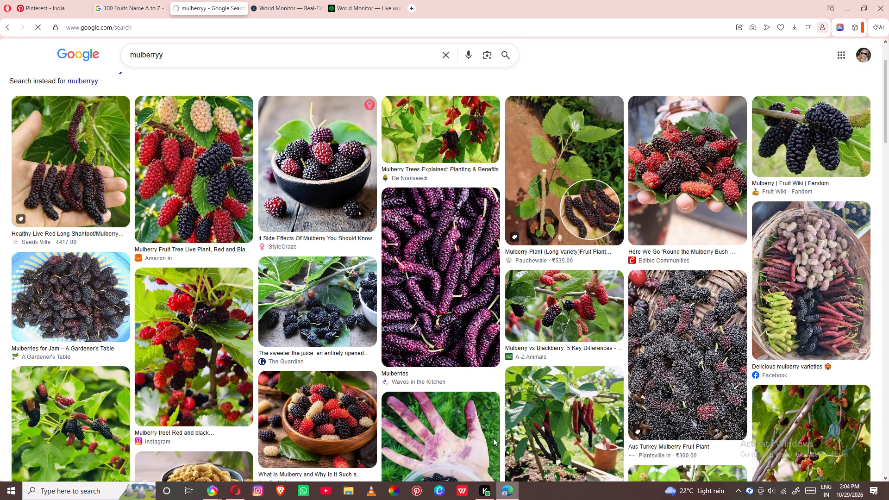
pyautogui.click(839, 437)
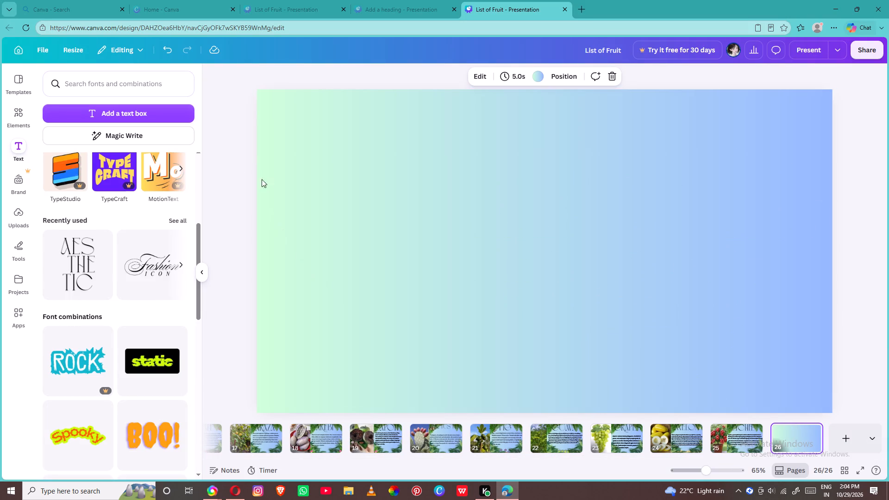
pyautogui.rightClick(287, 160)
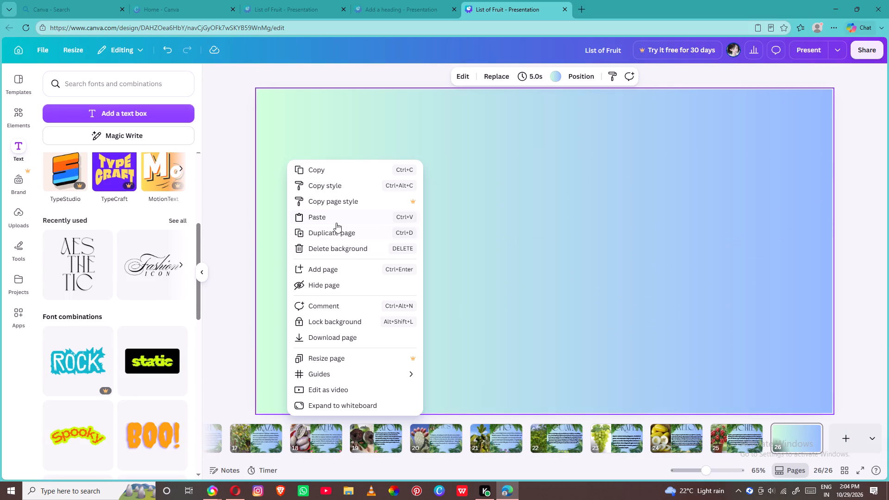
pyautogui.click(337, 221)
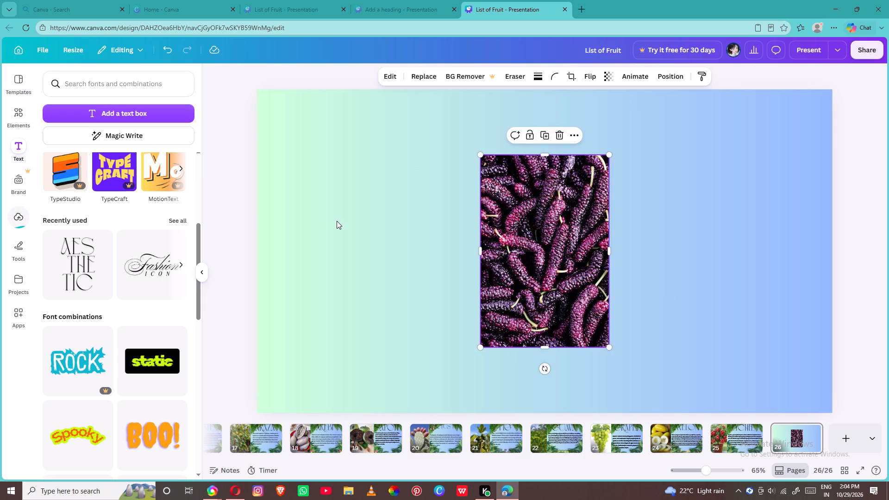
# Place the mulberry photo in page 26's top-left corner and enlarge it to the full page height.
pyautogui.moveTo(502, 252); pyautogui.dragTo(281, 190)
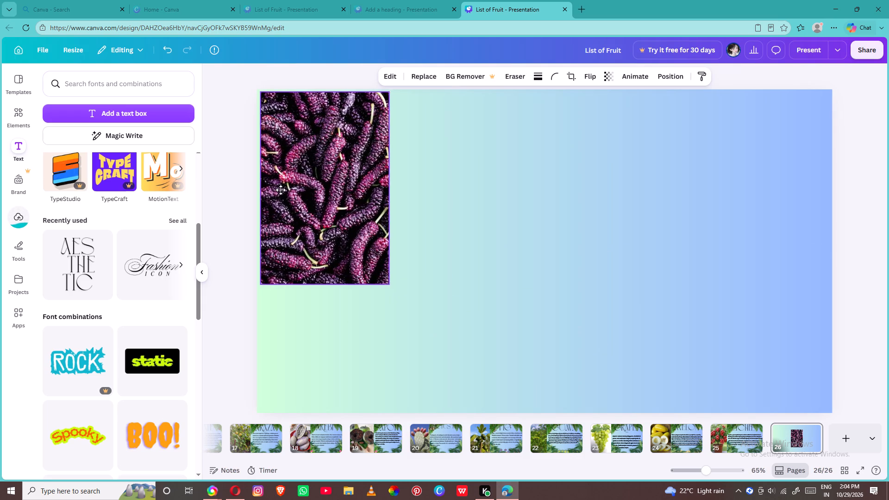
pyautogui.moveTo(281, 190); pyautogui.dragTo(280, 188)
pyautogui.click(280, 188)
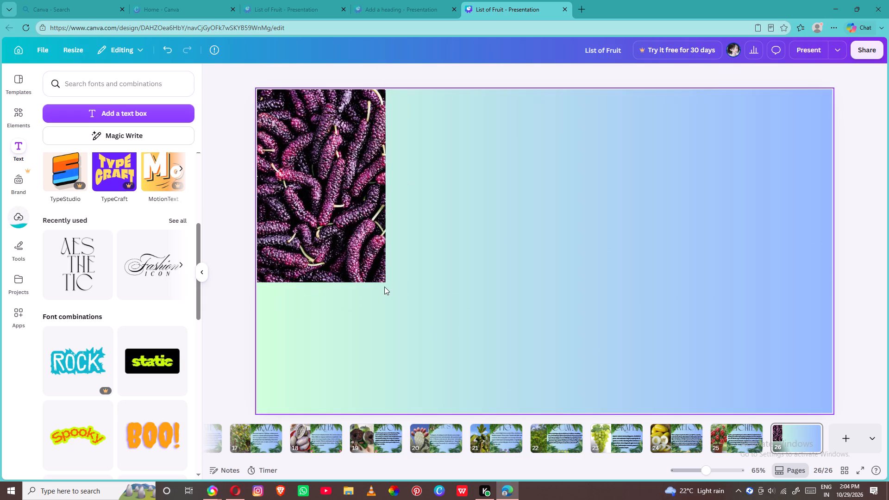
pyautogui.click(384, 280)
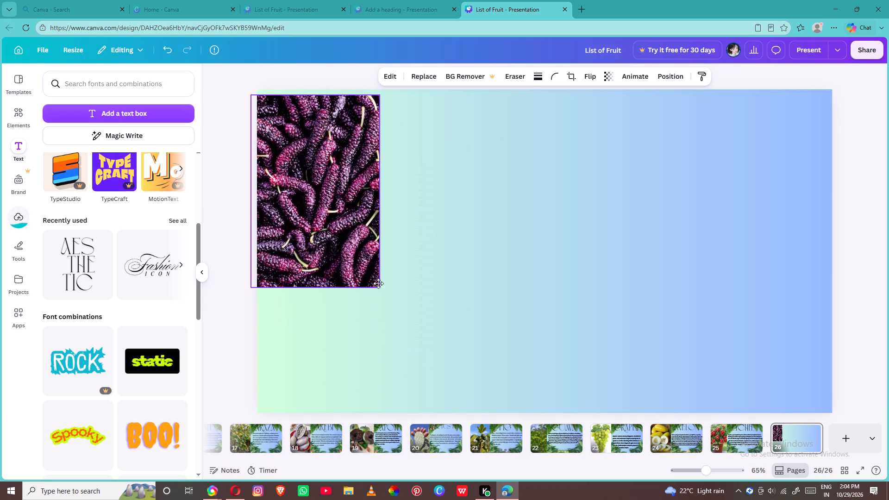
pyautogui.moveTo(386, 279); pyautogui.dragTo(442, 424)
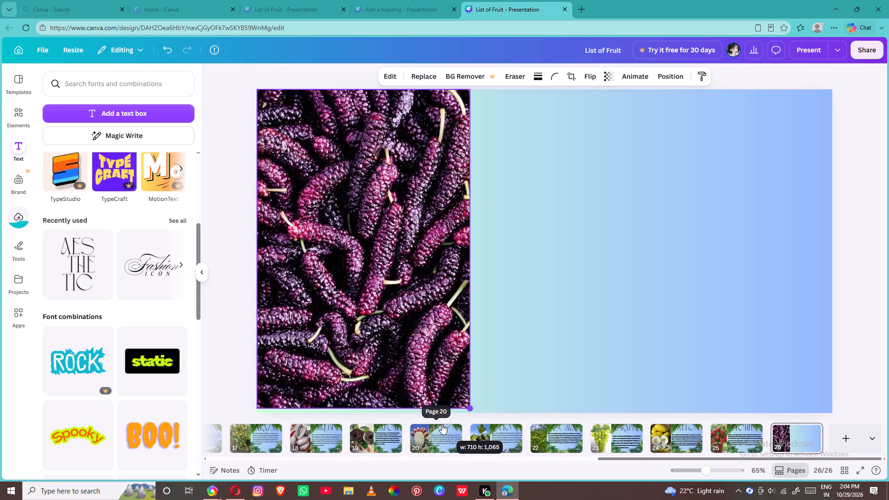
pyautogui.moveTo(442, 424); pyautogui.dragTo(444, 428)
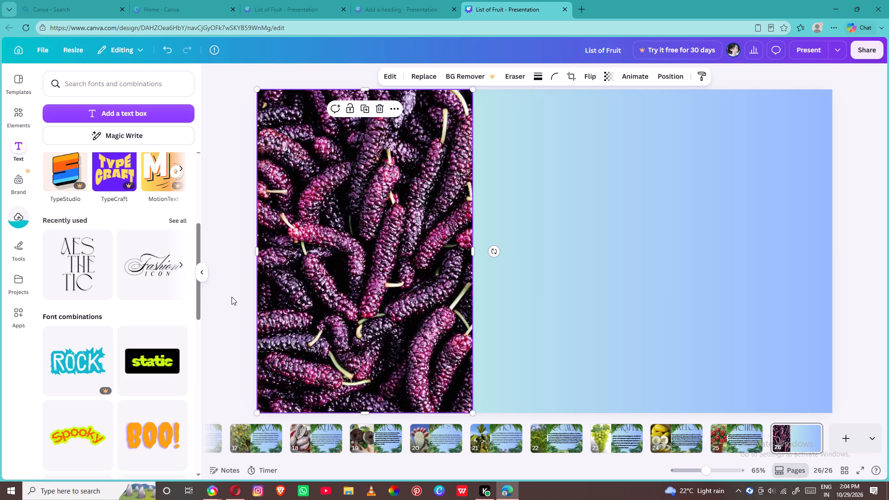
# Add the recently used Aesthetic text design to page 26 and replace its wording with mulberry.
pyautogui.click(68, 257)
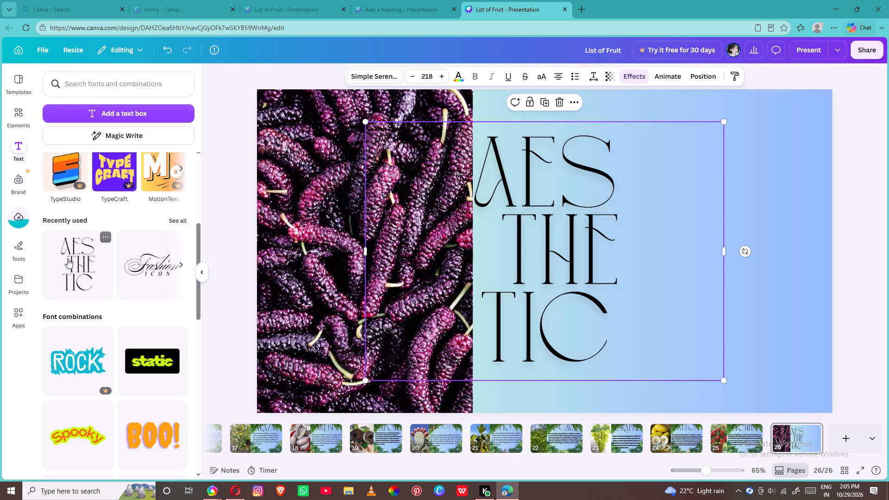
pyautogui.click(503, 274)
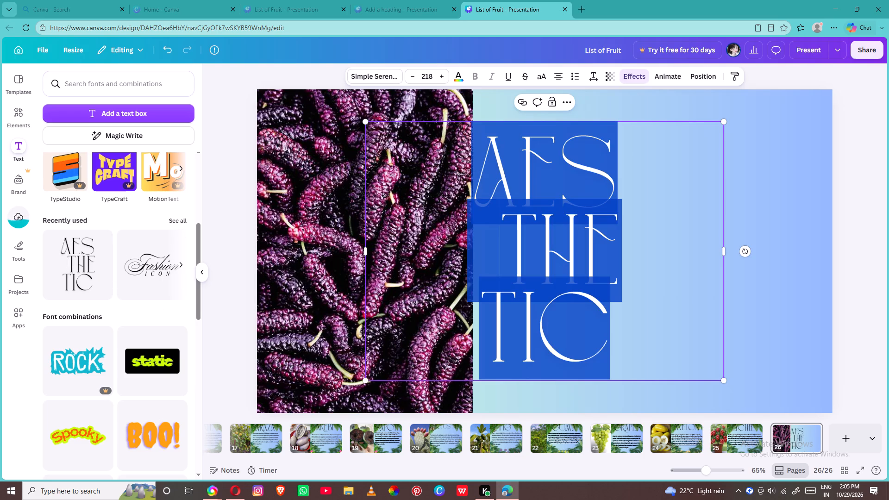
pyautogui.press('BackSpace')
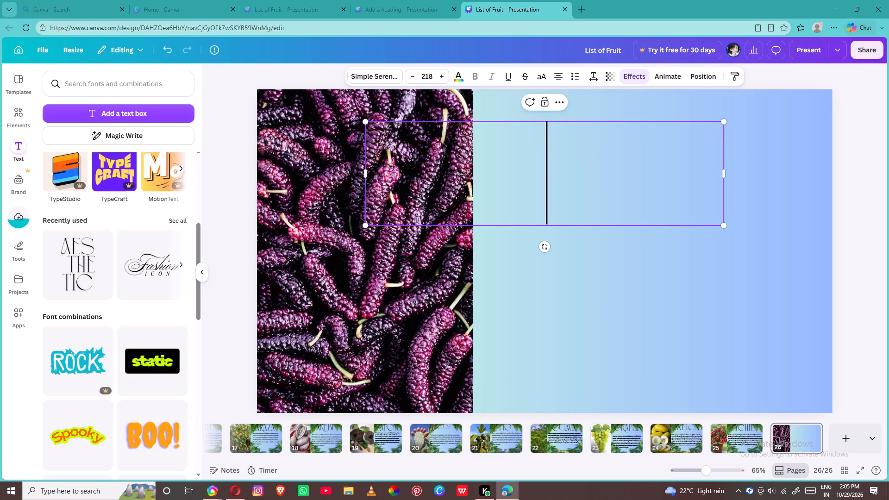
pyautogui.write('mul')
pyautogui.write('berry')
pyautogui.press('Return')
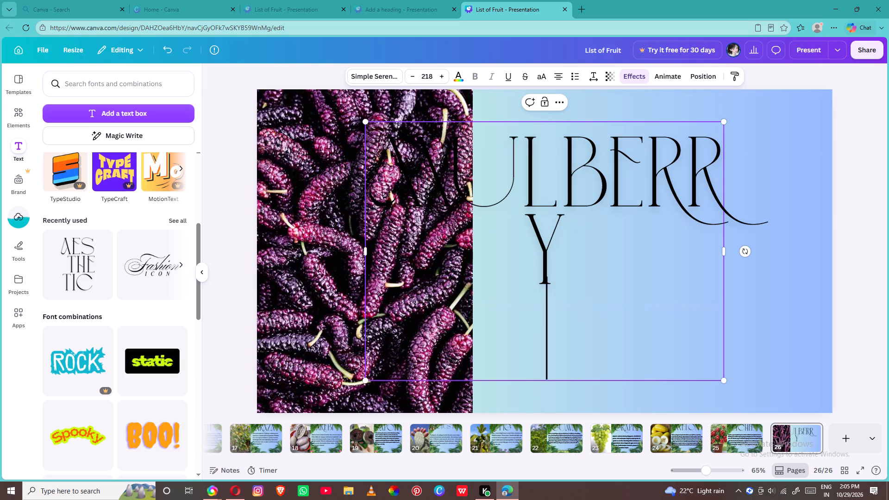
# Widen the heading's text box until the word MULBERRY fits on one line.
pyautogui.click(647, 273)
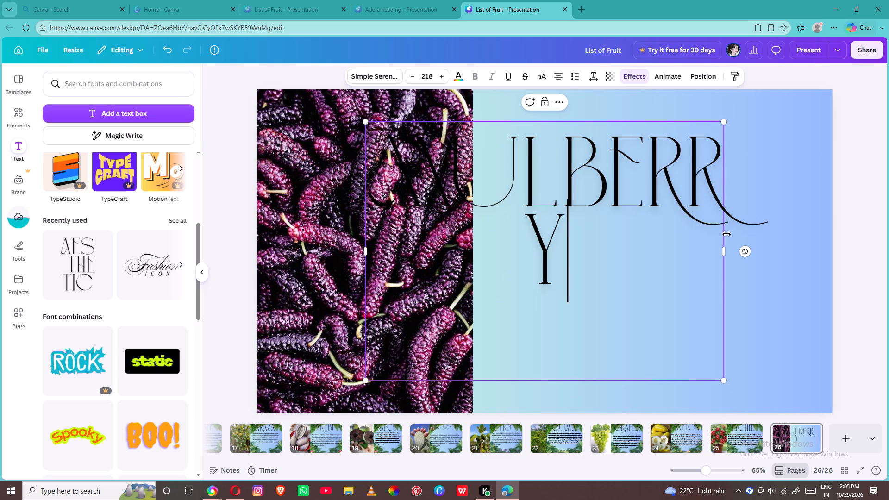
pyautogui.moveTo(726, 234); pyautogui.dragTo(777, 212)
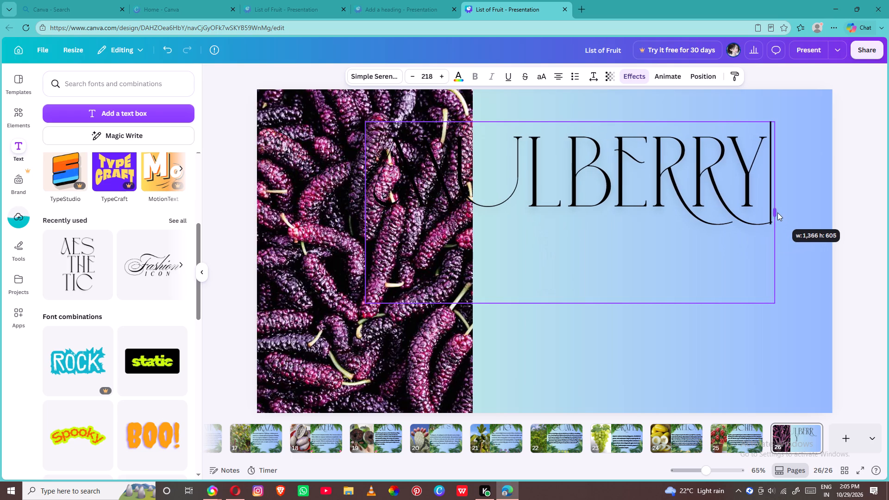
pyautogui.moveTo(777, 212); pyautogui.dragTo(787, 210)
pyautogui.click(678, 348)
# Shrink the MULBERRY heading to font size 198 and place it beside the photo along the page's top edge.
pyautogui.moveTo(663, 261); pyautogui.dragTo(703, 200)
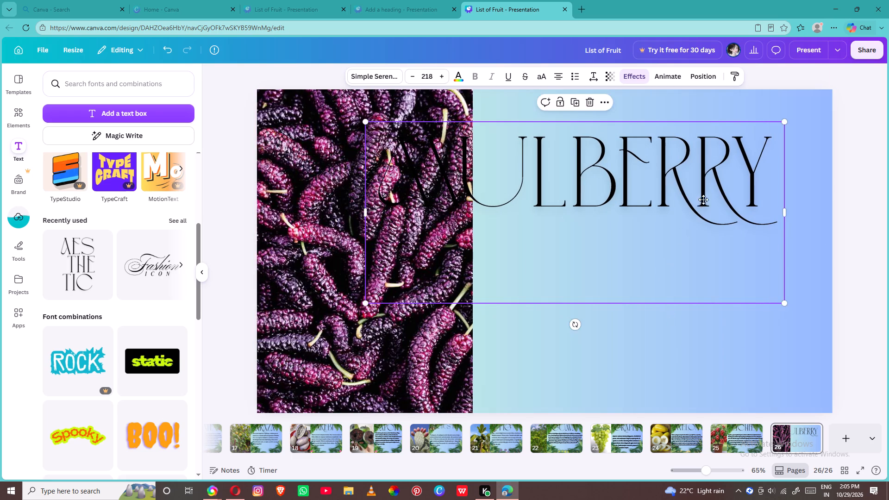
pyautogui.moveTo(703, 200); pyautogui.dragTo(738, 235)
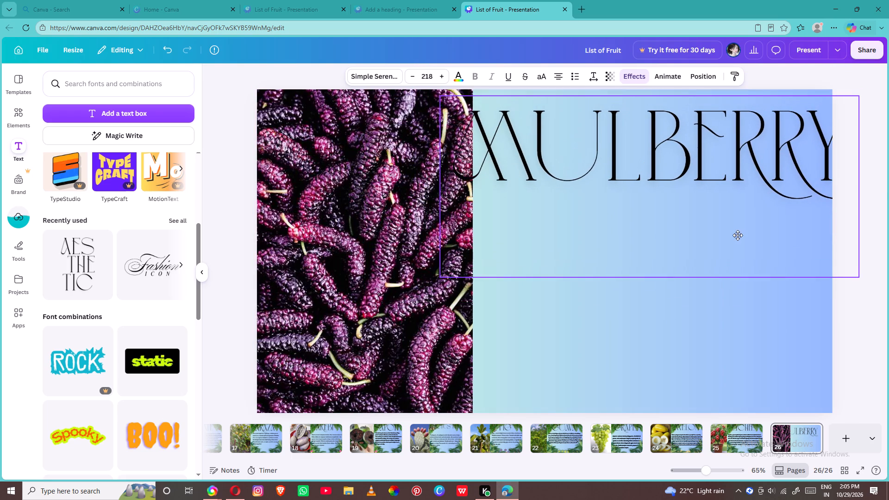
pyautogui.moveTo(738, 235); pyautogui.dragTo(737, 235)
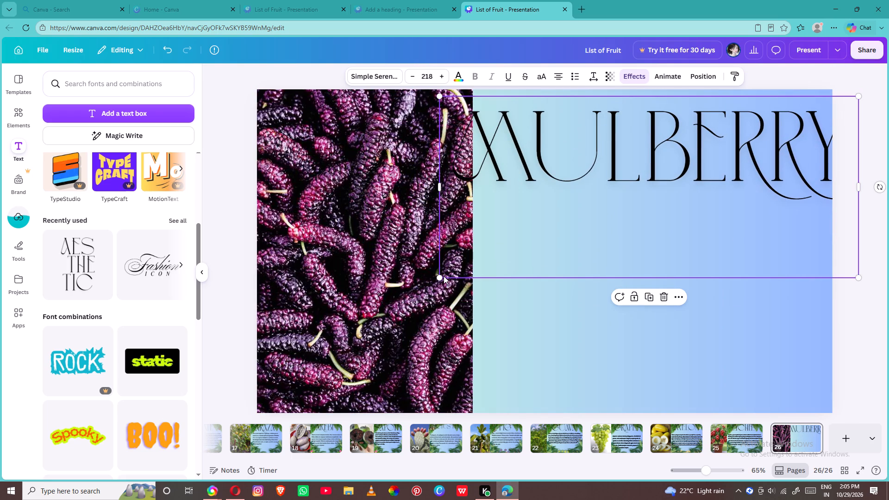
pyautogui.moveTo(440, 277); pyautogui.dragTo(476, 259)
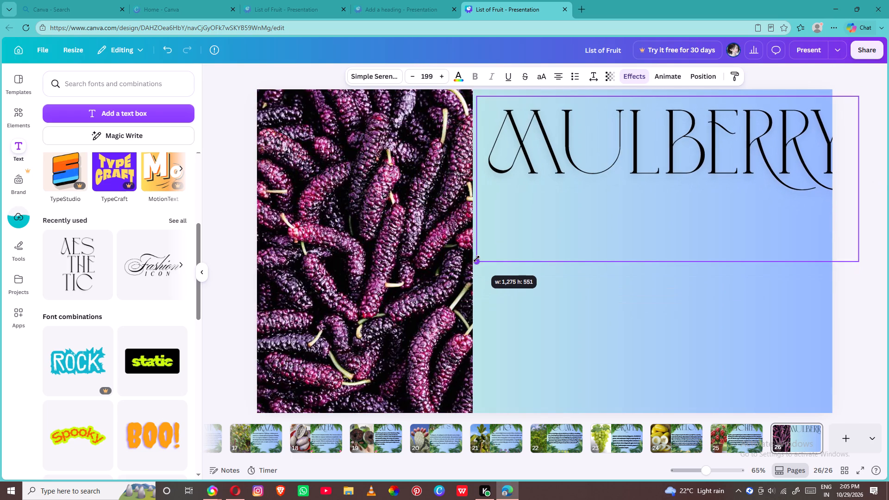
pyautogui.moveTo(476, 259); pyautogui.dragTo(477, 259)
pyautogui.moveTo(588, 238); pyautogui.dragTo(576, 231)
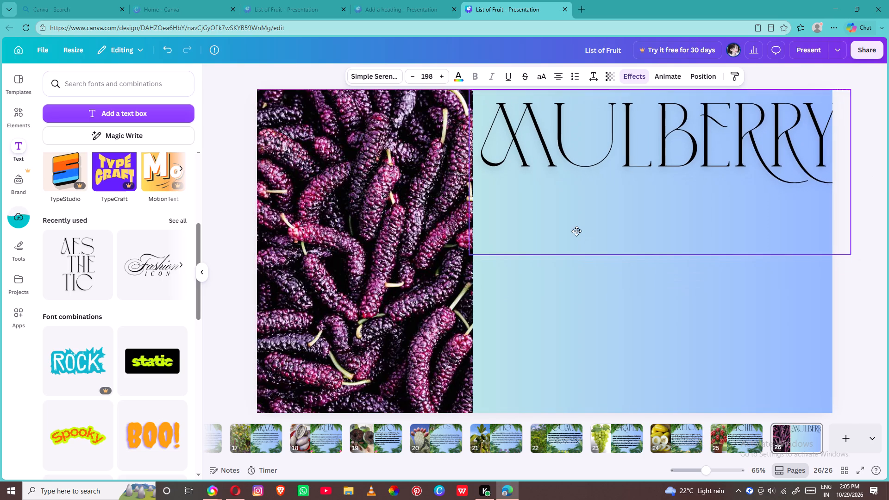
pyautogui.moveTo(576, 231); pyautogui.dragTo(572, 222)
# Remove the empty second line from the MULBERRY heading.
pyautogui.click(572, 222)
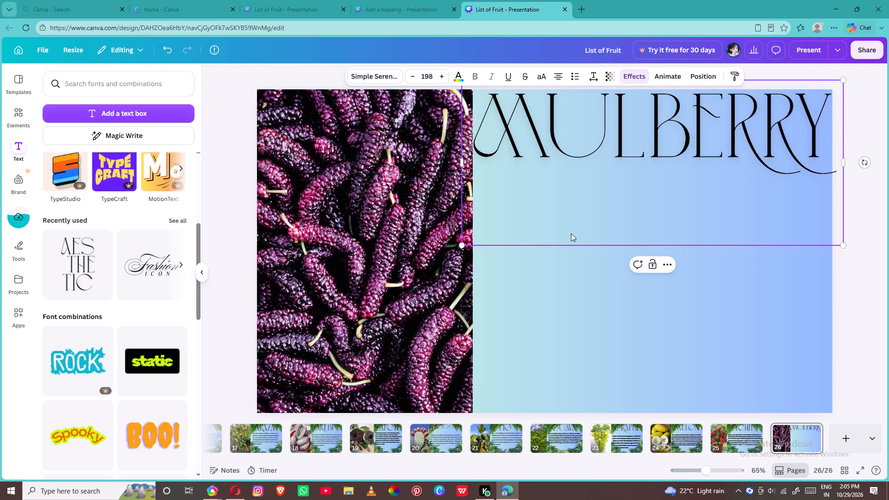
pyautogui.press('BackSpace')
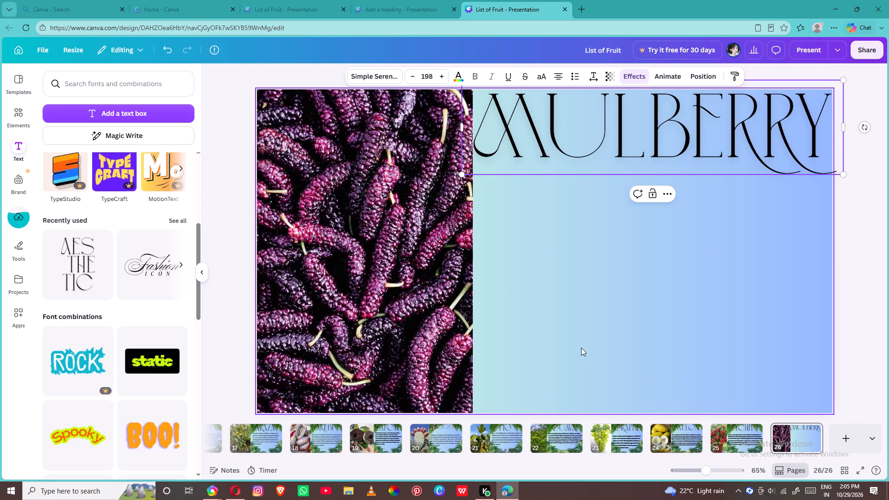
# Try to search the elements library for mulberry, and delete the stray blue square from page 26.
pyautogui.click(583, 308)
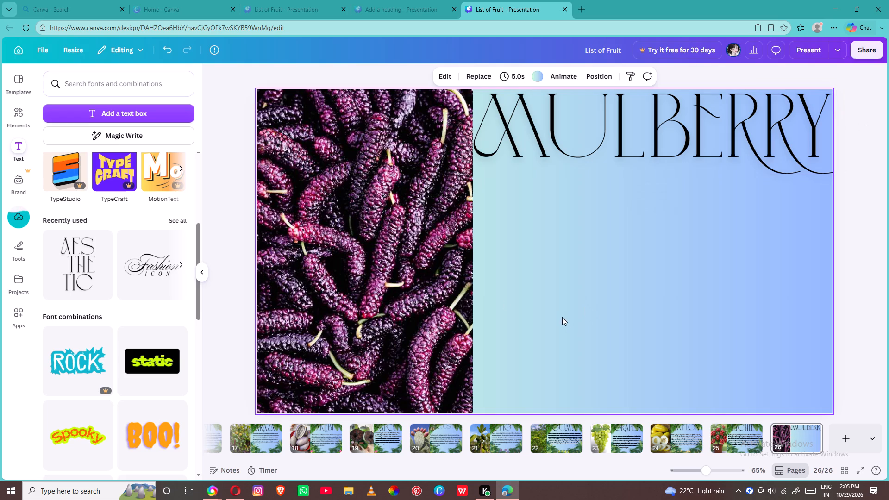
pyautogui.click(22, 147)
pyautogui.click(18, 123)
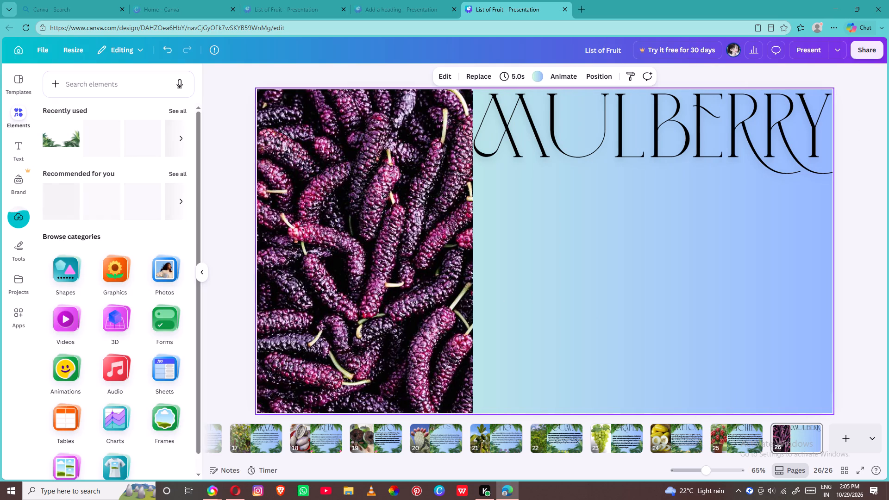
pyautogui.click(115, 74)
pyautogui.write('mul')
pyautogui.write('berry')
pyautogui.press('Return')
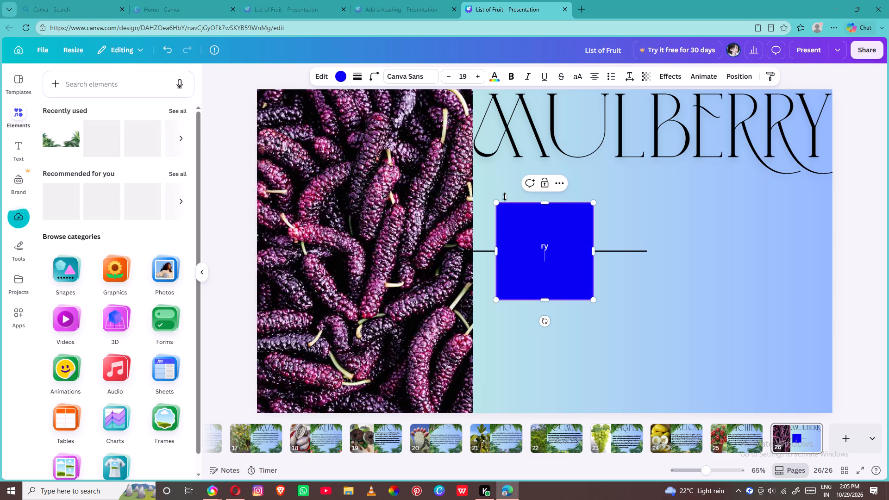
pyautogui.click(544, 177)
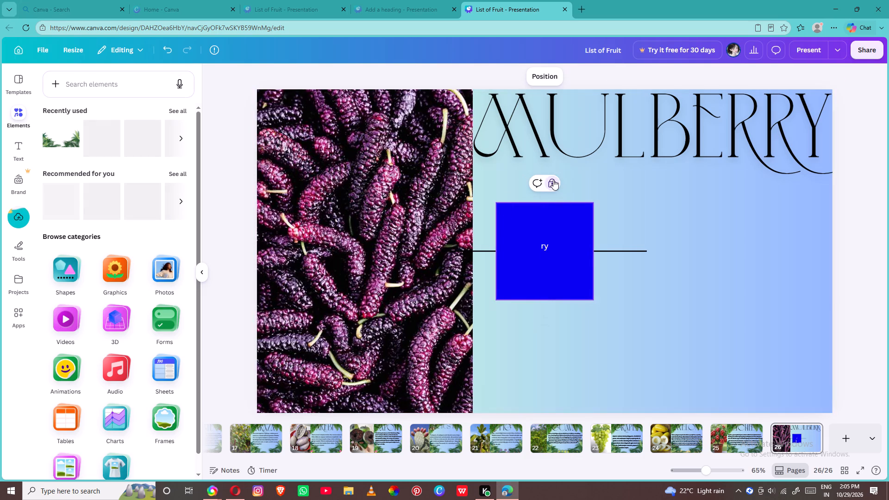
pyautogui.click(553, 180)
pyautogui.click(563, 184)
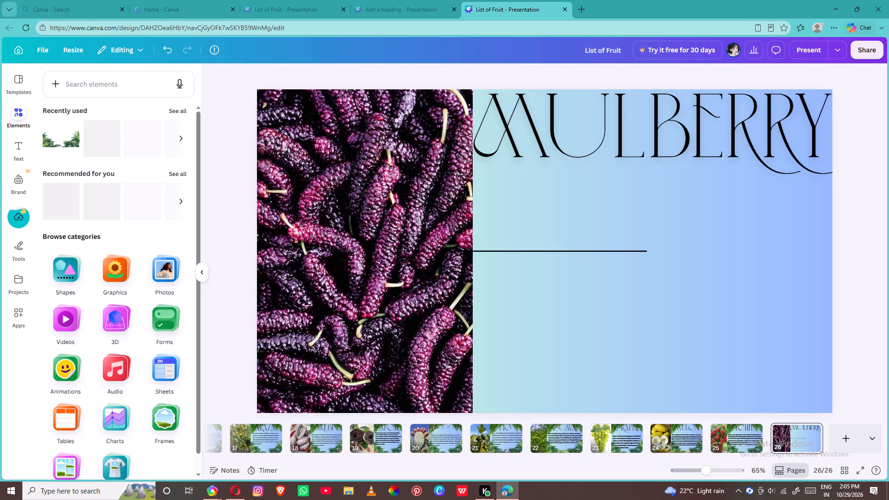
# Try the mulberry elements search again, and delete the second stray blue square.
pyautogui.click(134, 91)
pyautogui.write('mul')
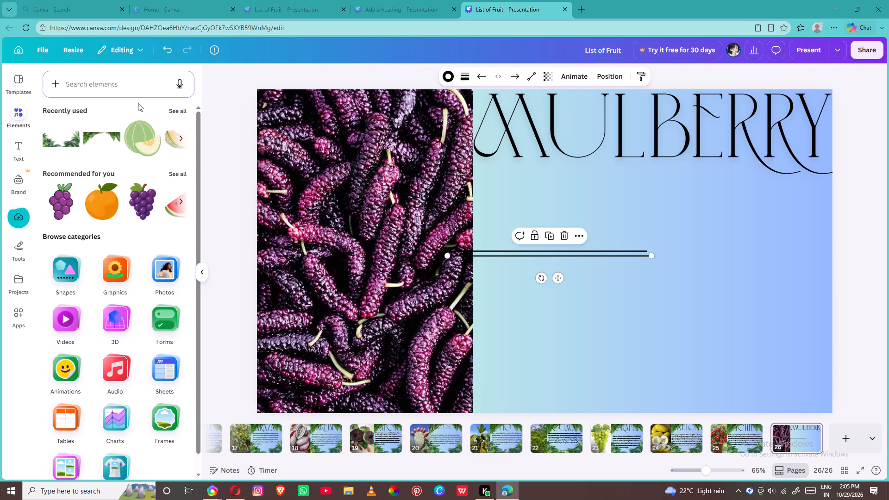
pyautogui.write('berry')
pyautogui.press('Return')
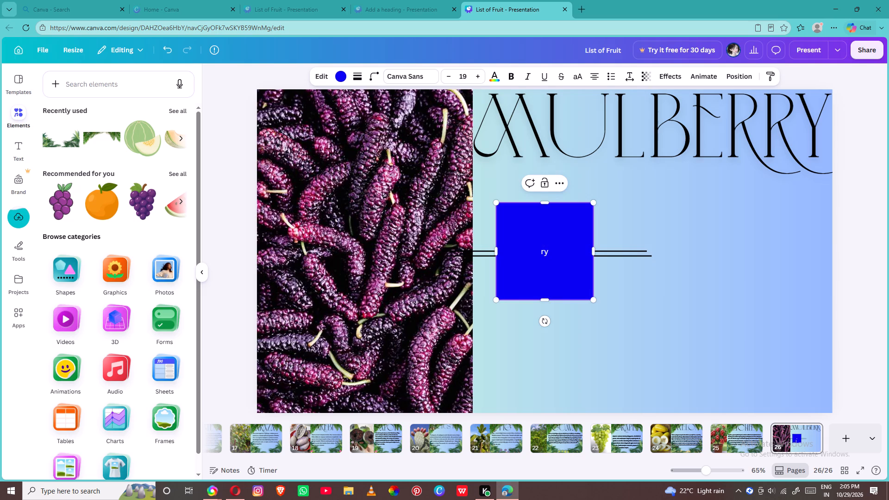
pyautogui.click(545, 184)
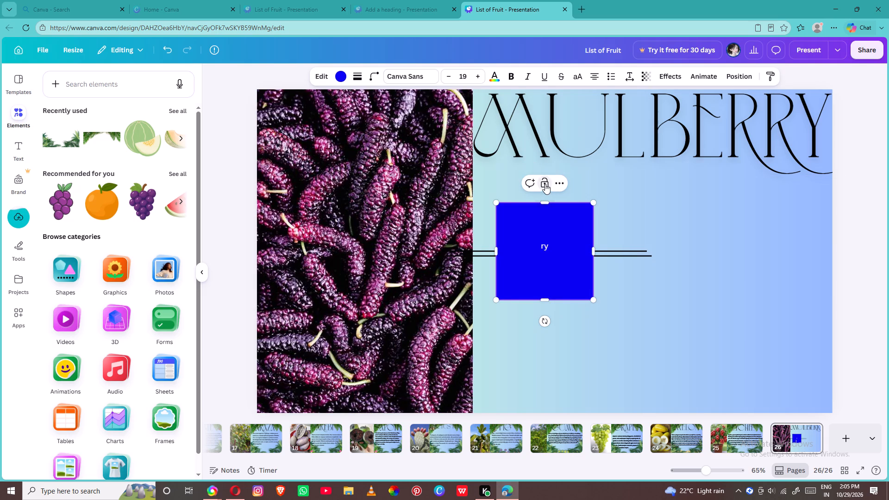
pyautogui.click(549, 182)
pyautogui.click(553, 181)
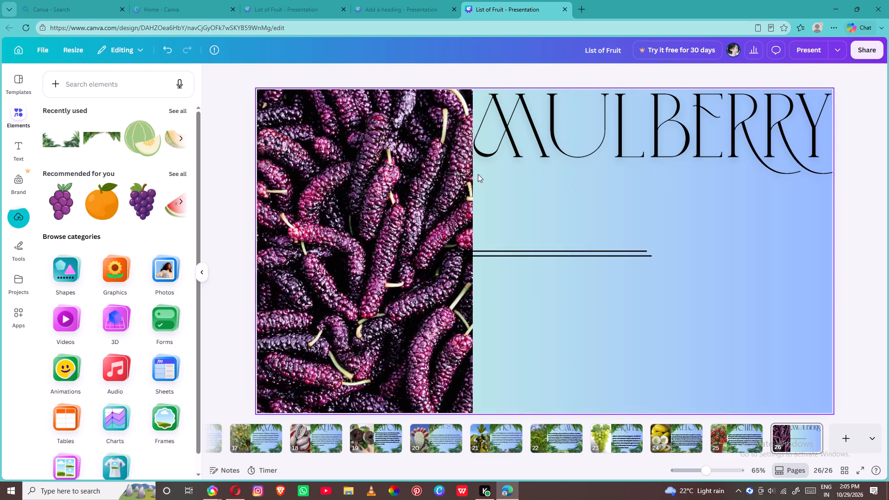
# Search the elements library for mulberry.
pyautogui.click(118, 86)
pyautogui.click(118, 86)
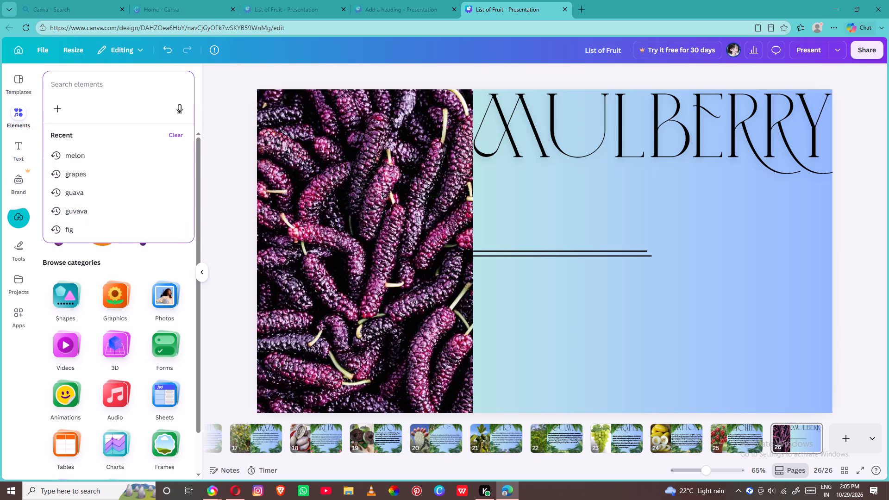
pyautogui.write('mulberry')
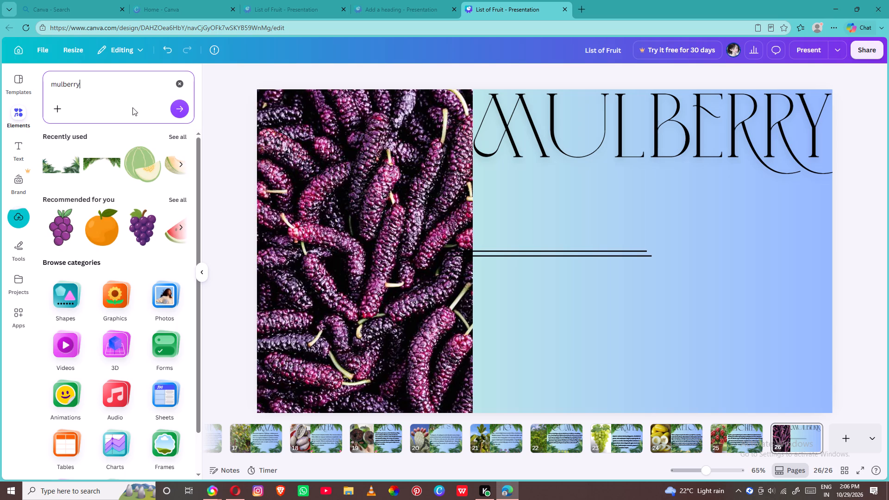
pyautogui.press('Return')
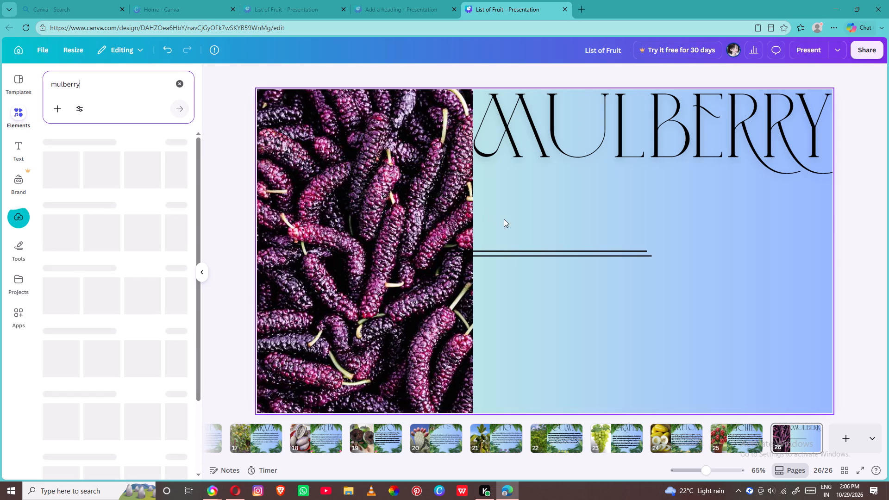
# Delete the two stray black horizontal lines from the middle of page 26.
pyautogui.click(518, 252)
pyautogui.press('Return')
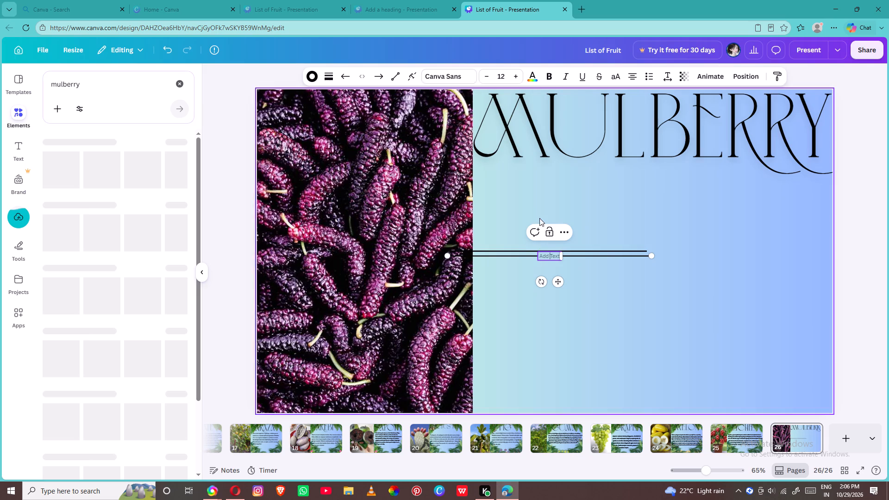
pyautogui.click(517, 255)
pyautogui.press('Return')
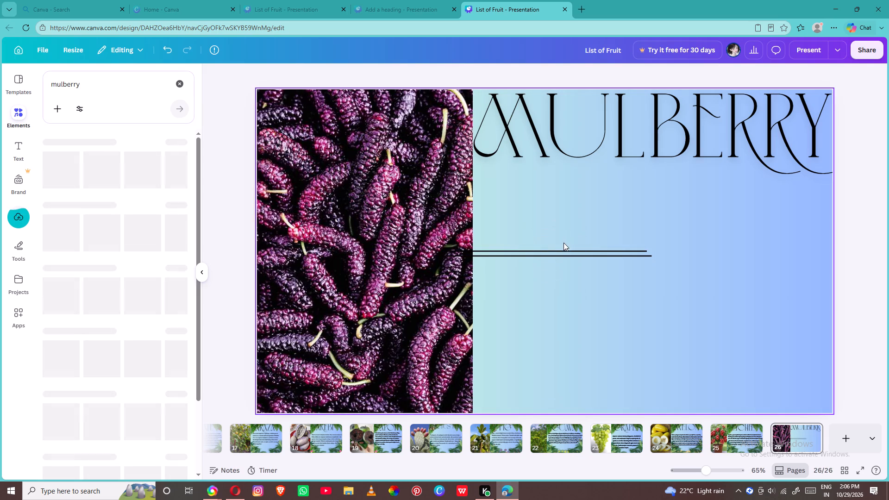
pyautogui.moveTo(563, 243); pyautogui.dragTo(564, 250)
pyautogui.click(564, 253)
pyautogui.click(564, 241)
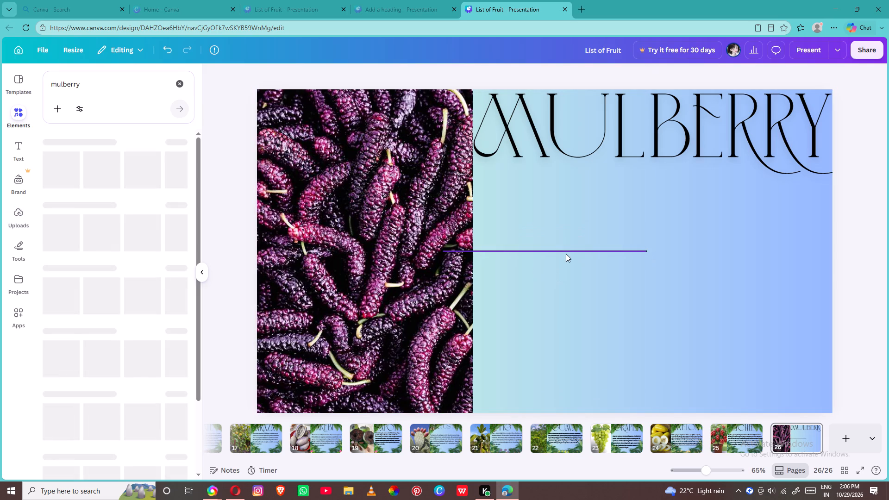
pyautogui.click(566, 248)
pyautogui.click(562, 227)
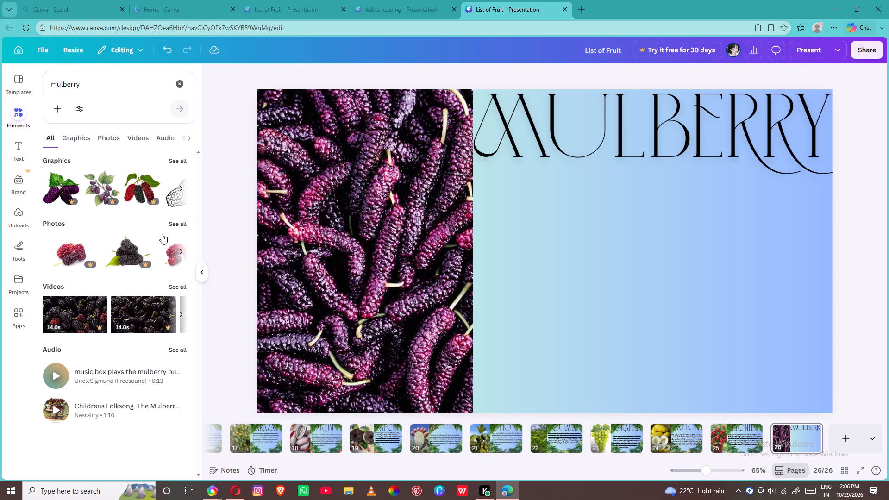
# Show all graphics results for mulberry and delete the stray blue square from page 26.
pyautogui.click(177, 165)
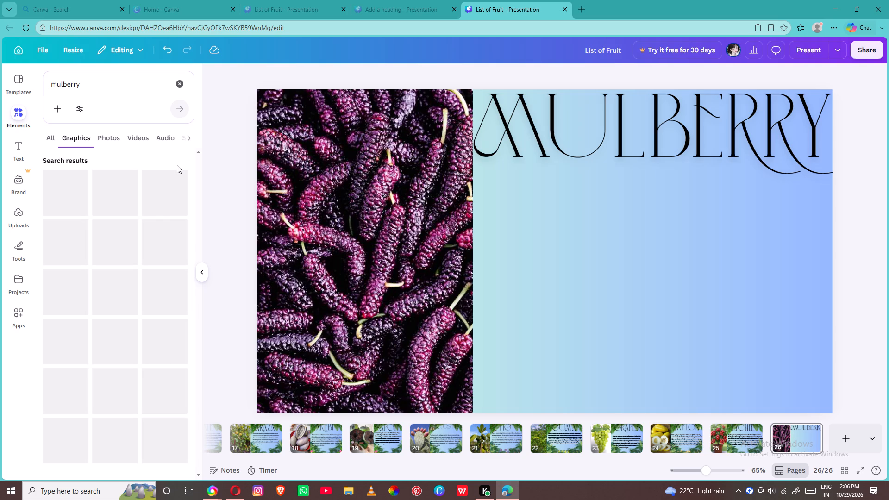
pyautogui.press('r')
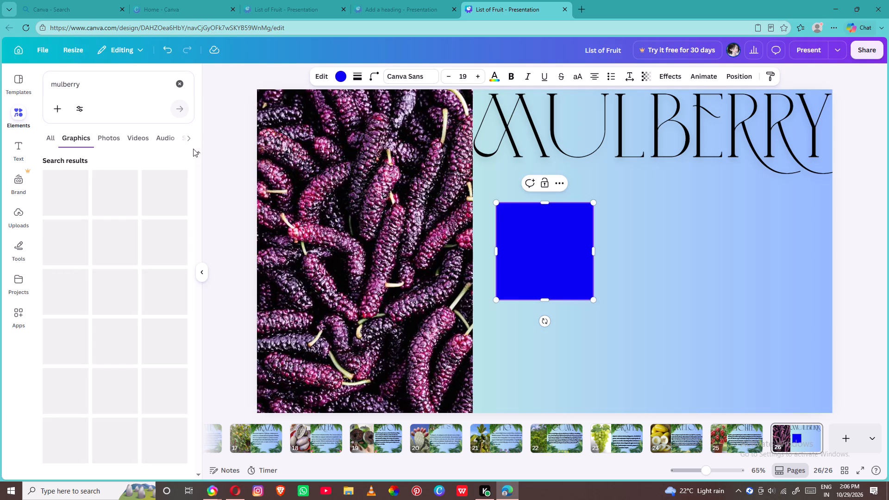
pyautogui.click(544, 181)
pyautogui.click(553, 183)
pyautogui.click(563, 185)
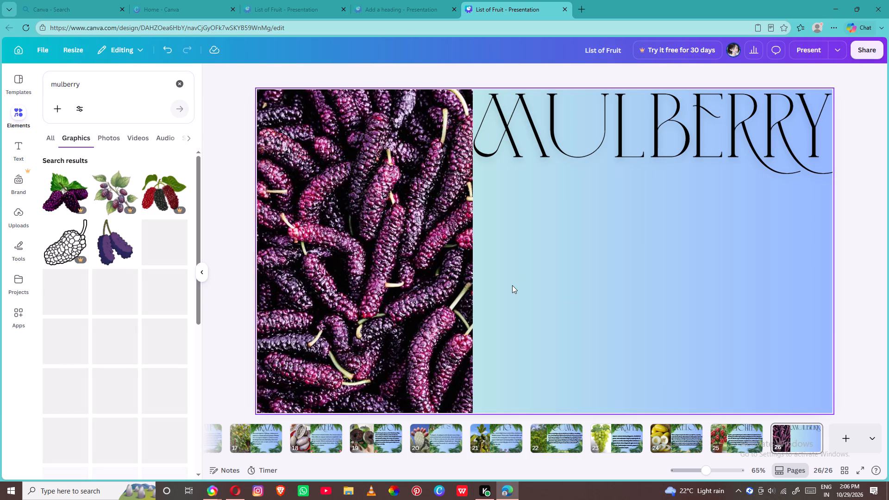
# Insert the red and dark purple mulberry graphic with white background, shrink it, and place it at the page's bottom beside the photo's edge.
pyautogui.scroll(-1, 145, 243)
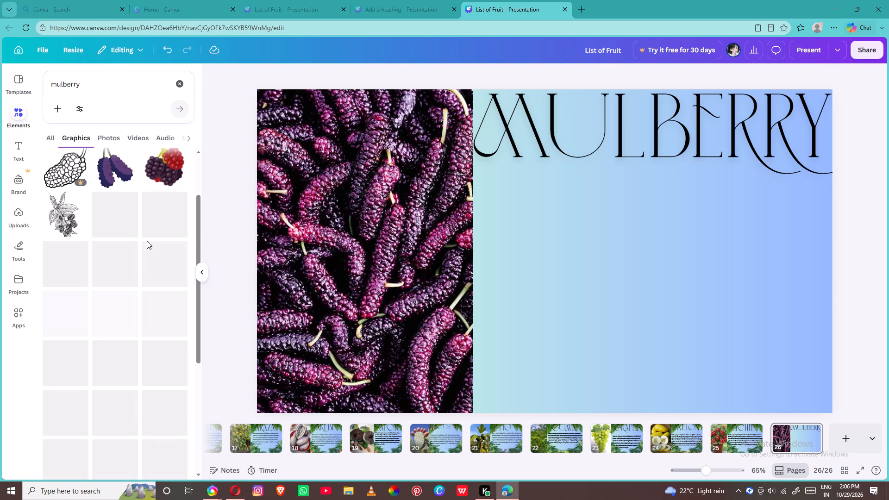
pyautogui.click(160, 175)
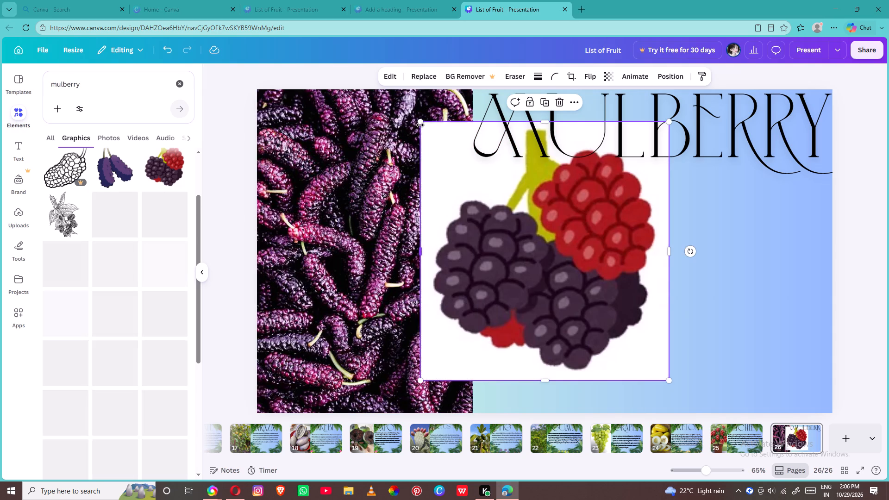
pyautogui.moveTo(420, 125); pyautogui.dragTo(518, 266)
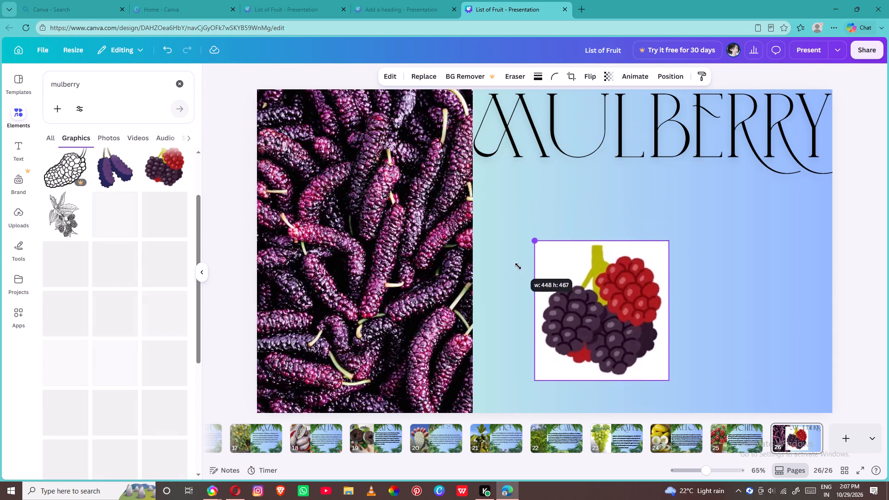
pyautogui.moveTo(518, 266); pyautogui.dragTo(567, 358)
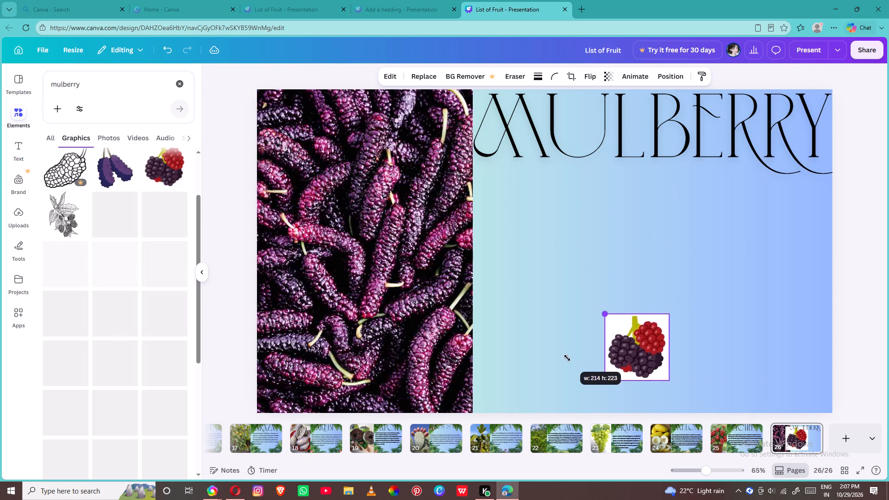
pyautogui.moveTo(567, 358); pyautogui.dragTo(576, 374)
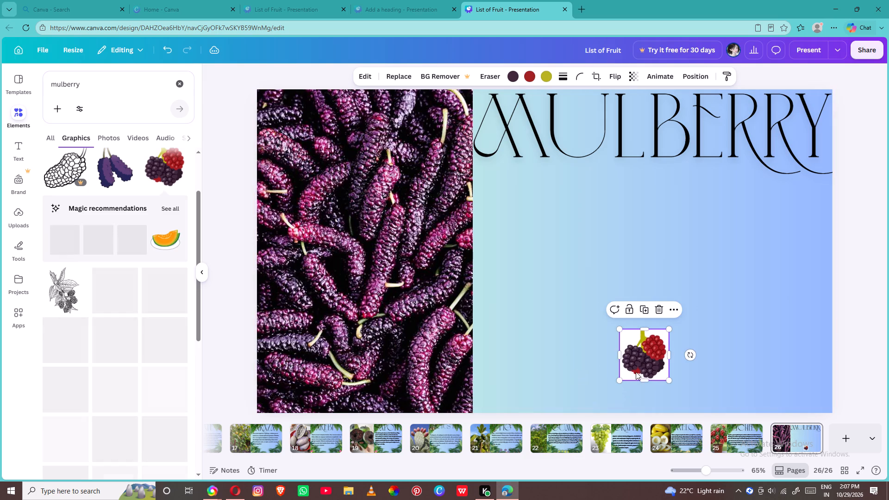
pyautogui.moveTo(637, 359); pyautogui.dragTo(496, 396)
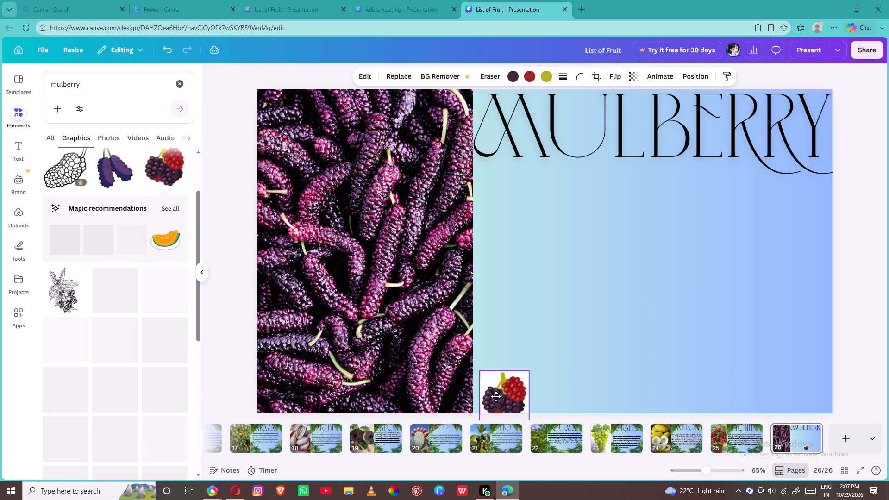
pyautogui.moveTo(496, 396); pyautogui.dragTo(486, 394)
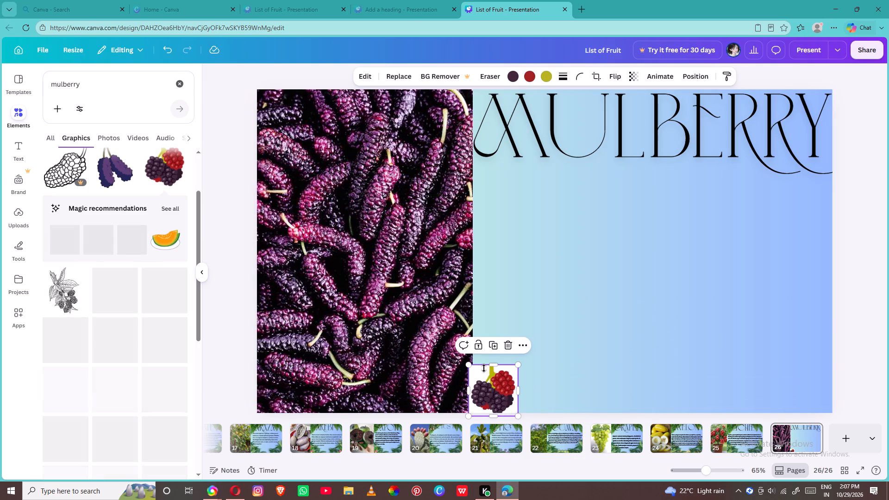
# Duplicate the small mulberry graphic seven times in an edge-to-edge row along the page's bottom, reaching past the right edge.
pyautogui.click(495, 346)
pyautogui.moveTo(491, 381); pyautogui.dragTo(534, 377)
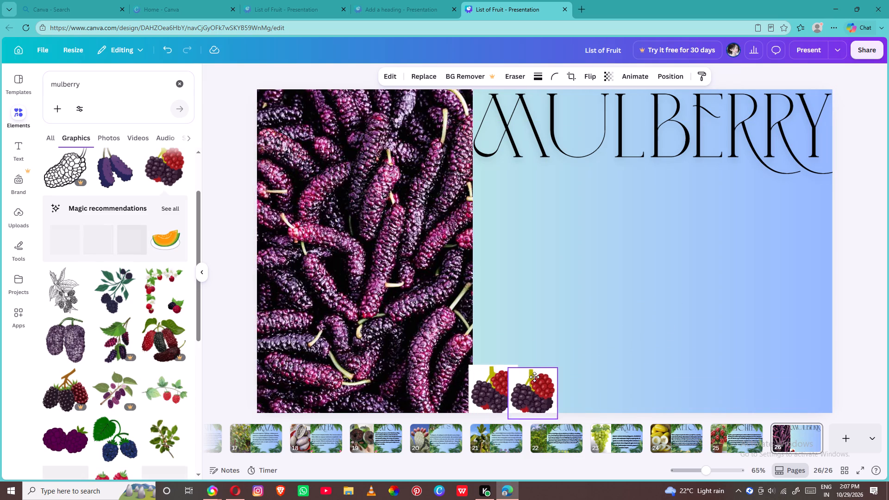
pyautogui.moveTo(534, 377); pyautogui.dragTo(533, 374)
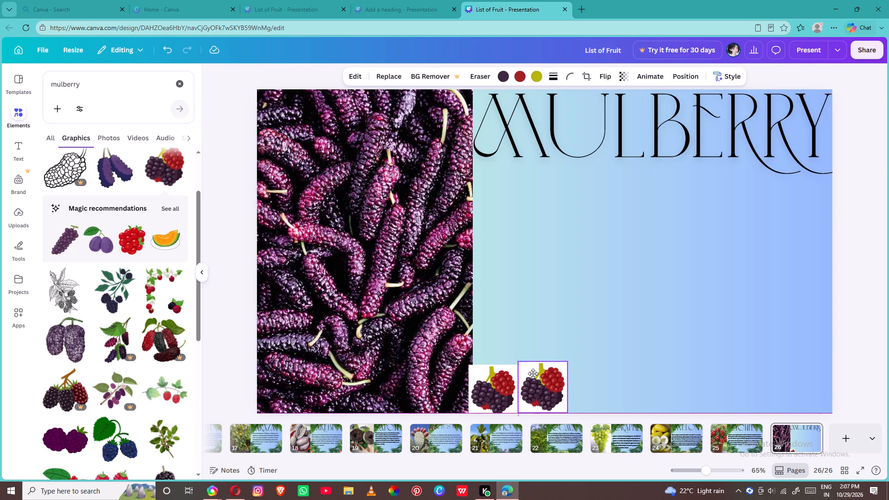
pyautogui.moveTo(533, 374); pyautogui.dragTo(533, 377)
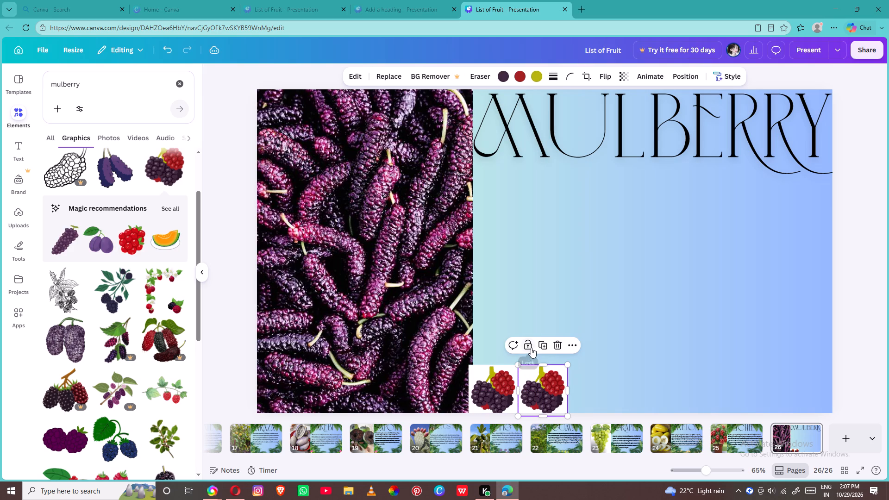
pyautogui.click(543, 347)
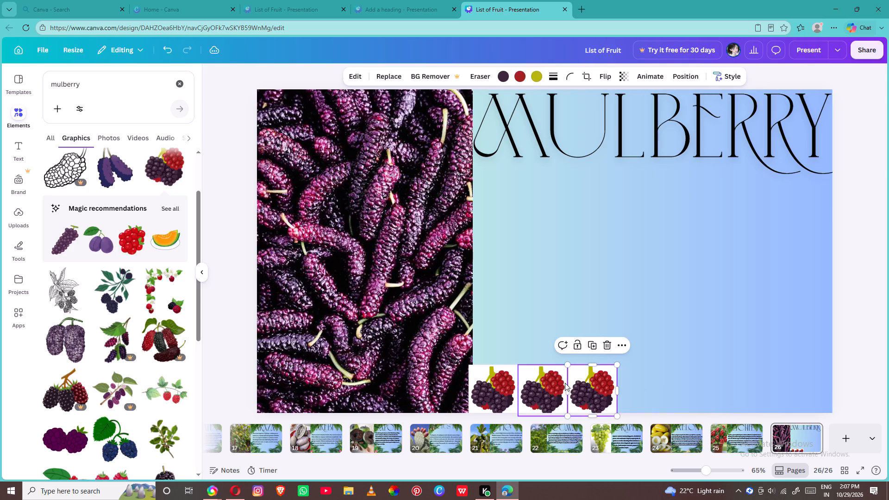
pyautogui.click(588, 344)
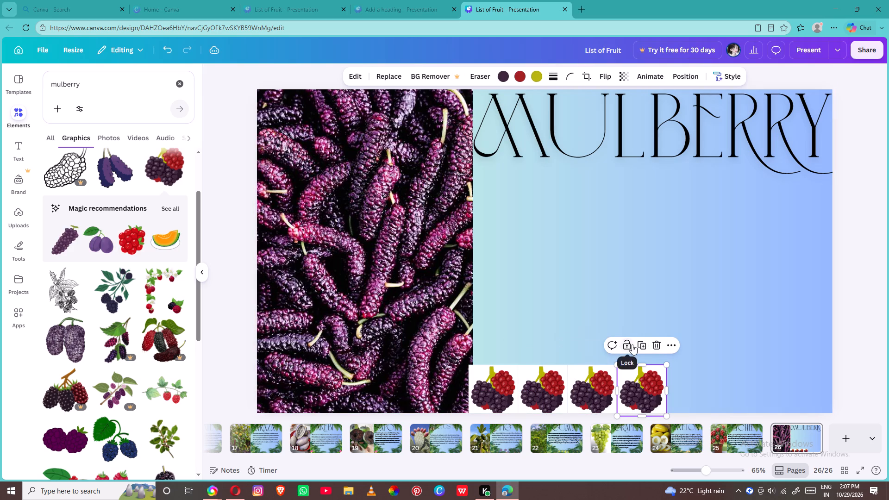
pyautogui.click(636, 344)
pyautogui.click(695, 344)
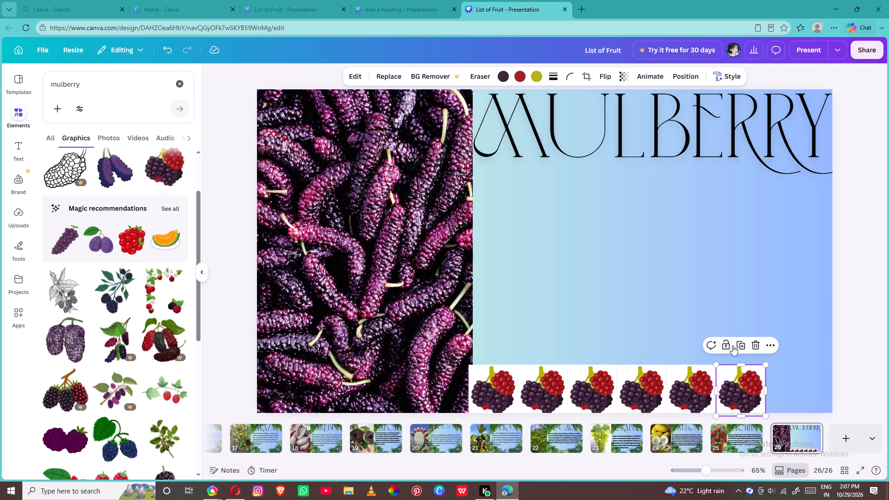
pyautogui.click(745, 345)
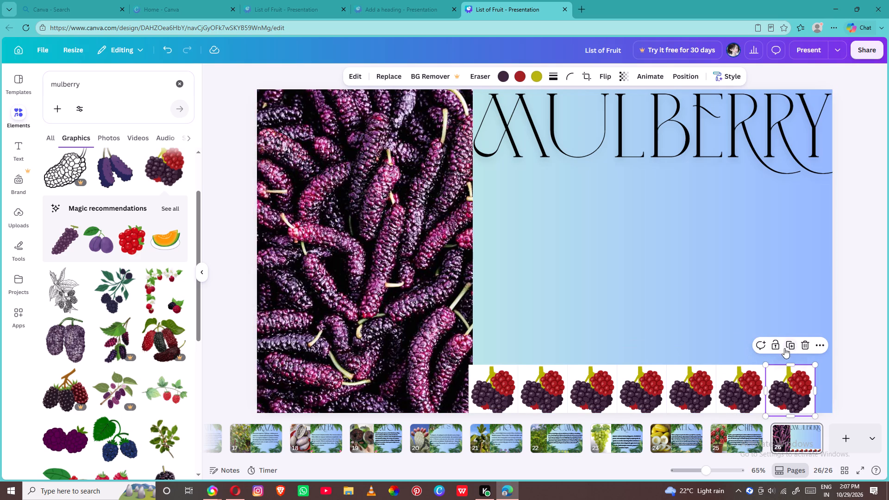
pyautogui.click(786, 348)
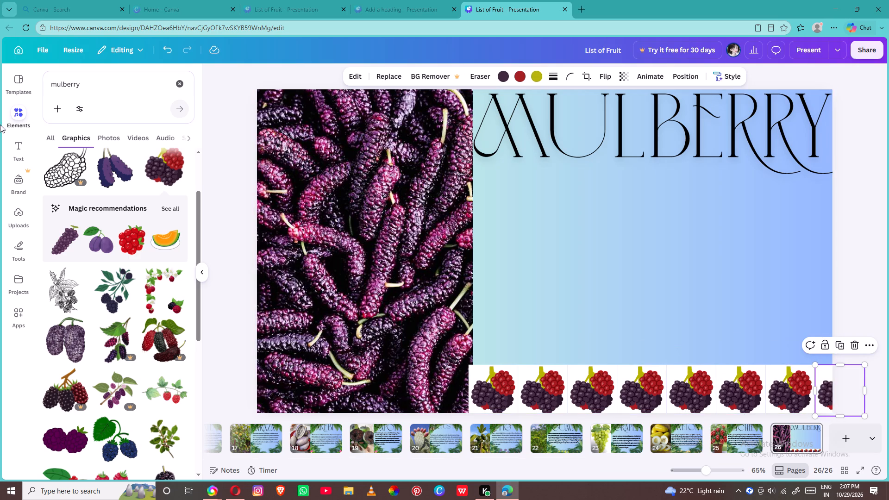
# Insert the berry-and-blossom corner border graphic, scale it down, and position it at the start of the MULBERRY heading.
pyautogui.click(168, 294)
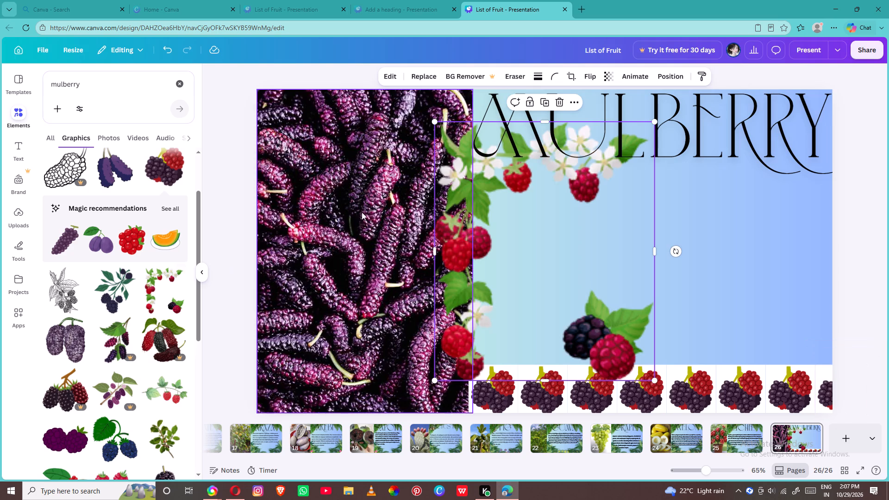
pyautogui.moveTo(434, 120); pyautogui.dragTo(489, 196)
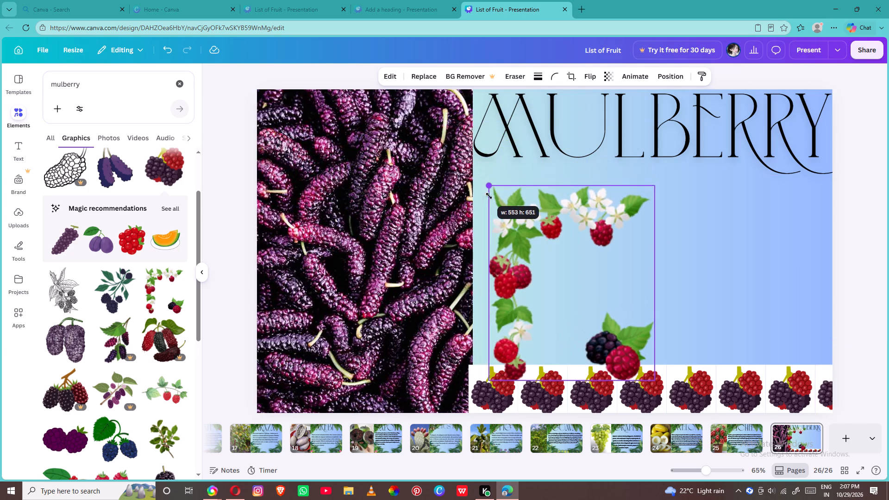
pyautogui.moveTo(489, 196); pyautogui.dragTo(510, 225)
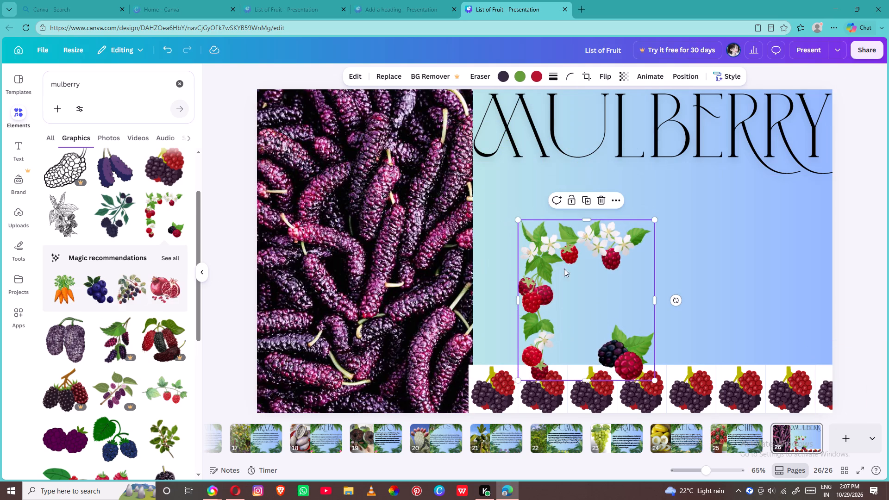
pyautogui.moveTo(570, 281); pyautogui.dragTo(513, 134)
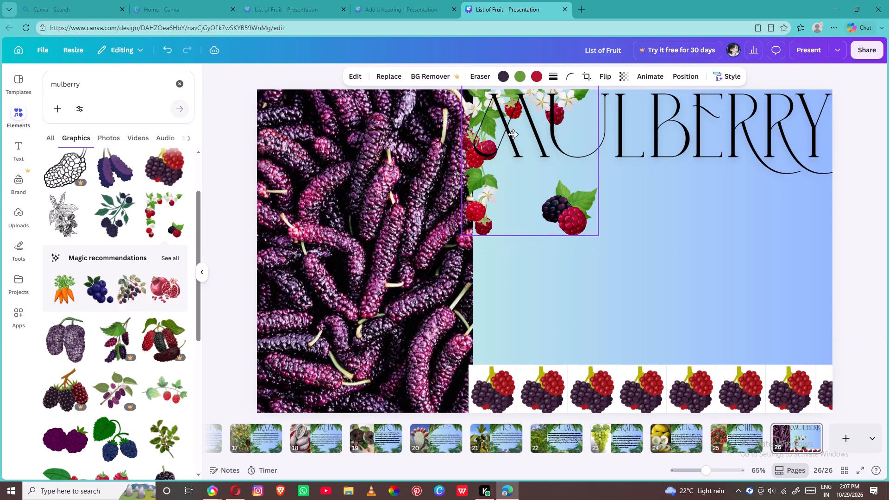
pyautogui.moveTo(513, 134); pyautogui.dragTo(513, 134)
# Insert the dark berry branch graphic with green leaves, shrink it, and place it over the heading's final letter in the top-right page corner.
pyautogui.click(120, 231)
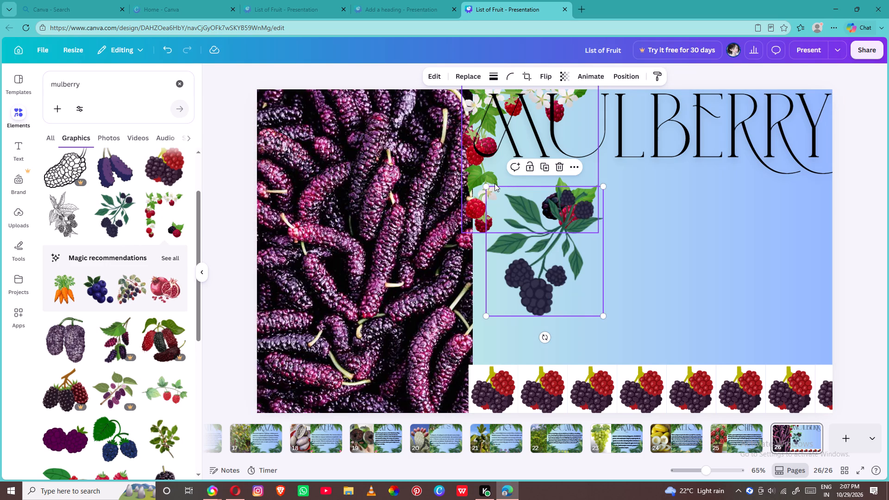
pyautogui.moveTo(486, 186); pyautogui.dragTo(529, 256)
pyautogui.click(529, 256)
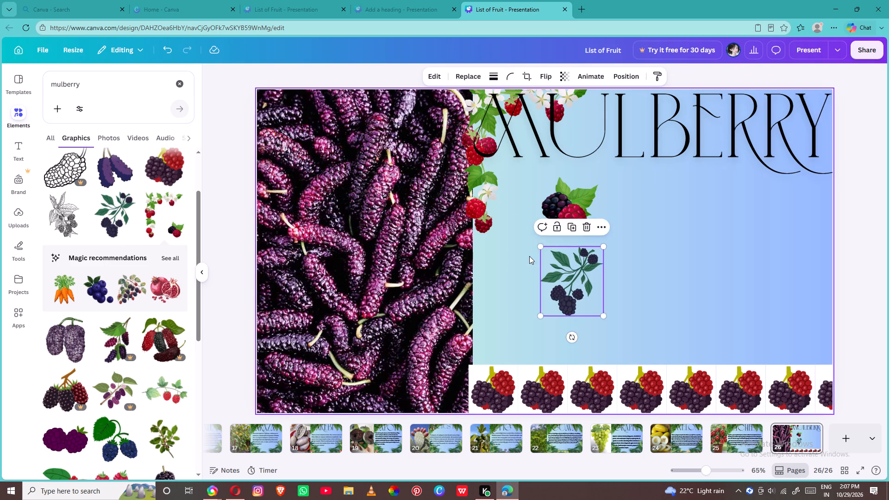
pyautogui.moveTo(586, 279); pyautogui.dragTo(816, 121)
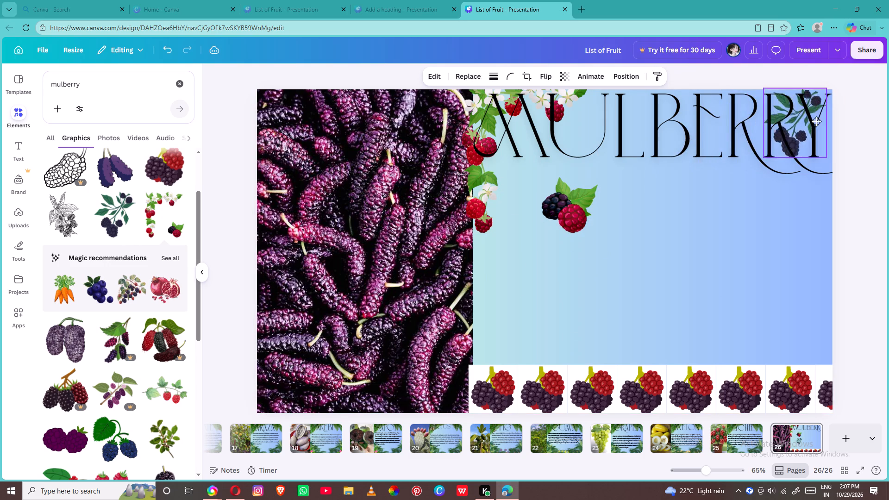
pyautogui.moveTo(816, 121); pyautogui.dragTo(832, 123)
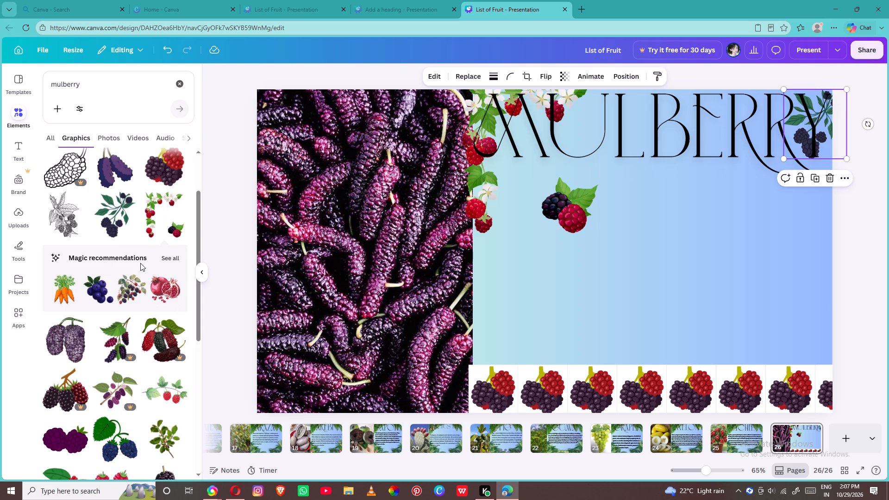
# Browse the mulberry graphics results for other illustrations suitable for page 26.
pyautogui.scroll(-1, 140, 263)
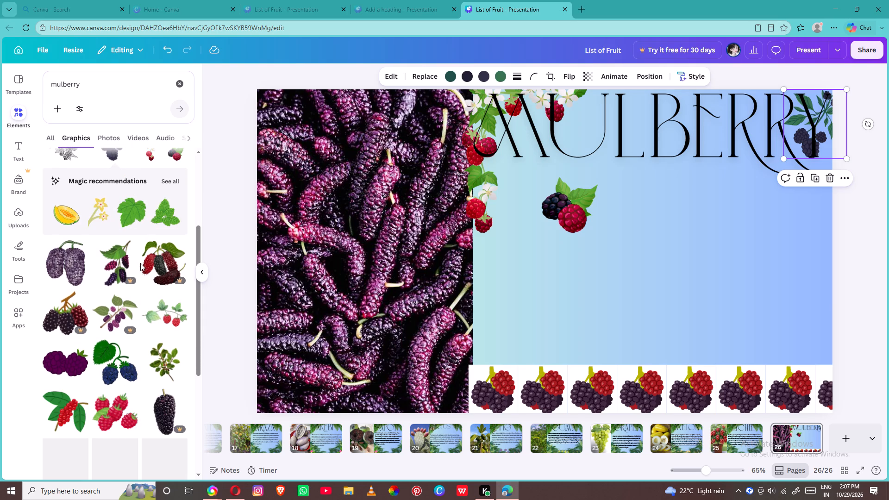
pyautogui.scroll(-3, 140, 263)
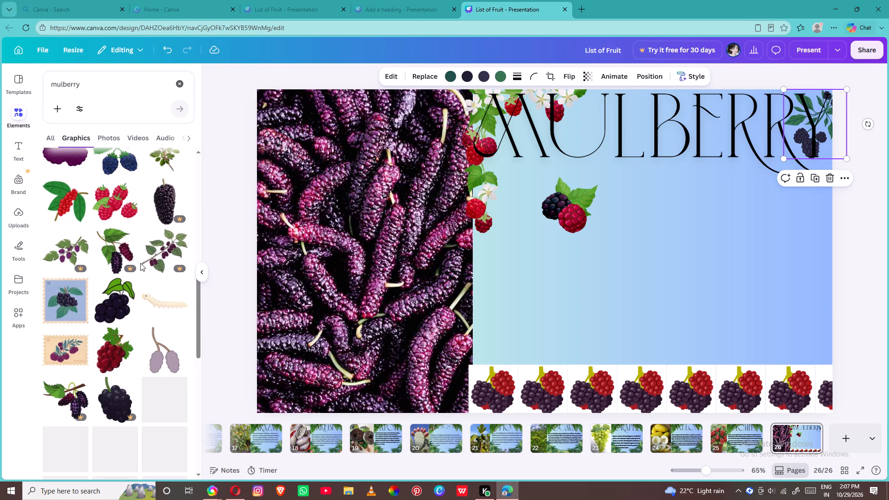
pyautogui.scroll(5, 140, 263)
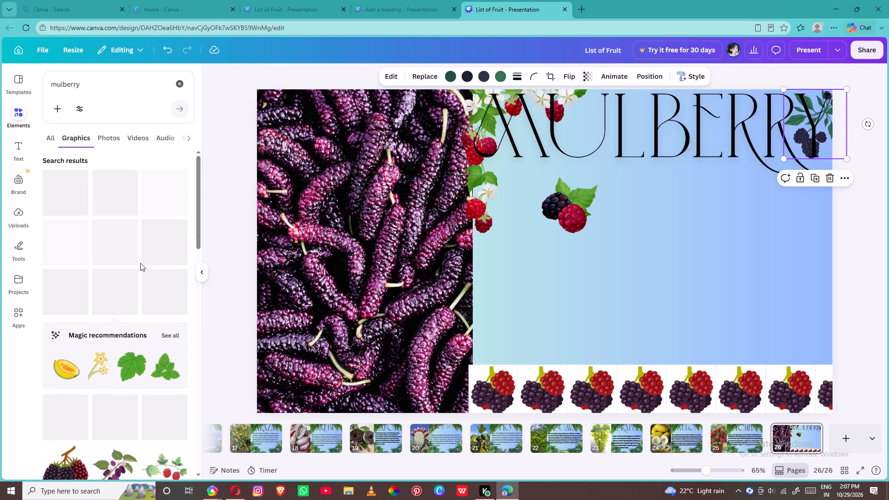
pyautogui.scroll(2, 140, 263)
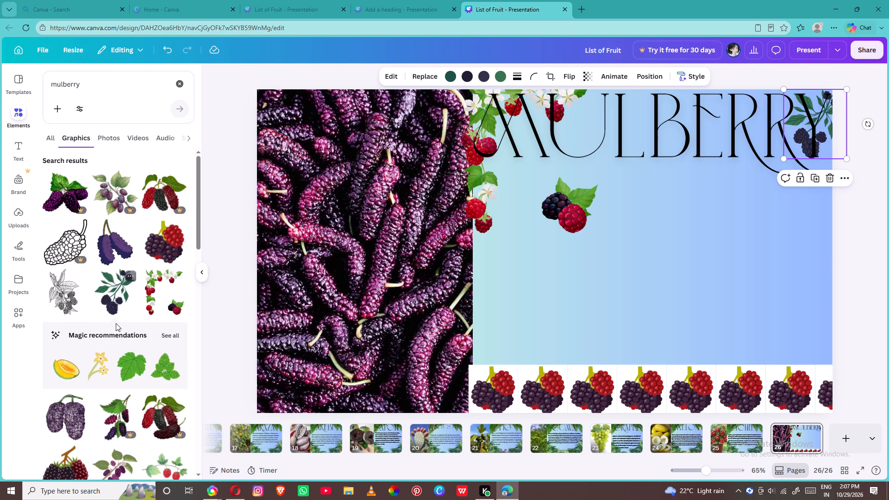
pyautogui.scroll(-2, 116, 328)
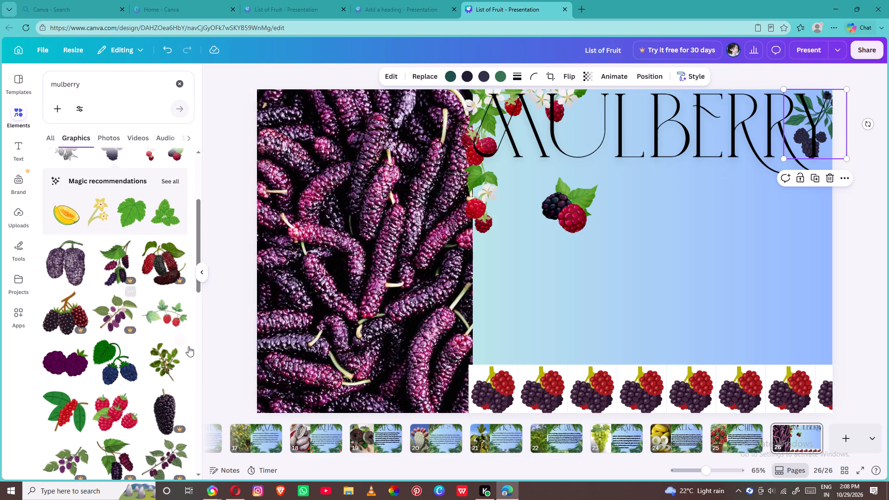
# Delete all eight dark-and-red mulberry graphics from the row along the bottom of page 26.
pyautogui.click(490, 381)
pyautogui.click(509, 344)
pyautogui.click(542, 382)
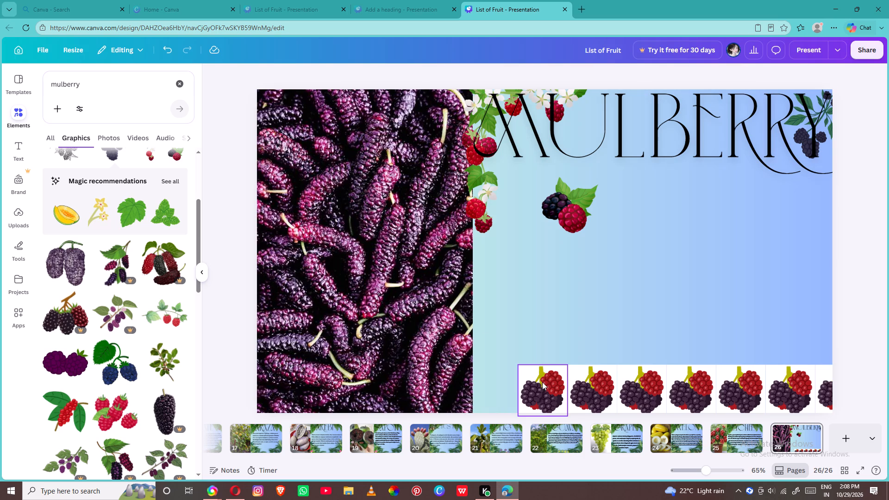
pyautogui.click(554, 344)
pyautogui.click(607, 377)
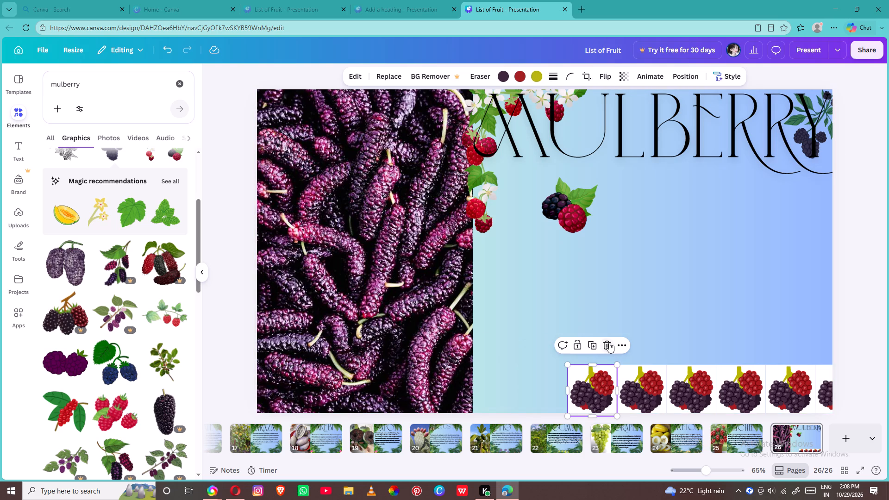
pyautogui.click(609, 343)
pyautogui.click(628, 373)
pyautogui.click(654, 343)
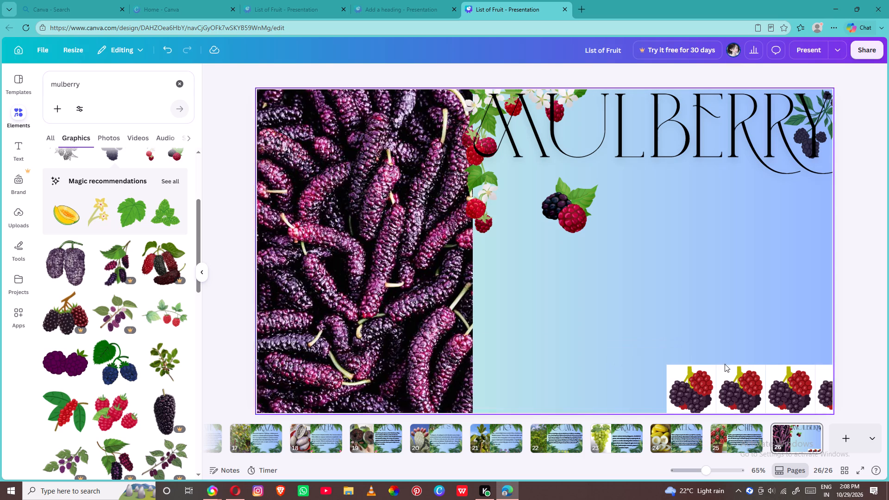
pyautogui.click(726, 371)
pyautogui.click(757, 350)
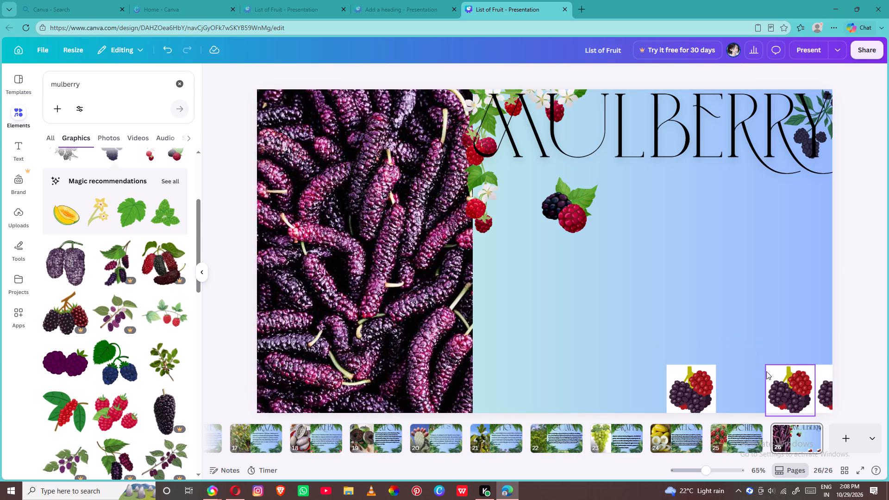
pyautogui.click(769, 374)
pyautogui.click(806, 349)
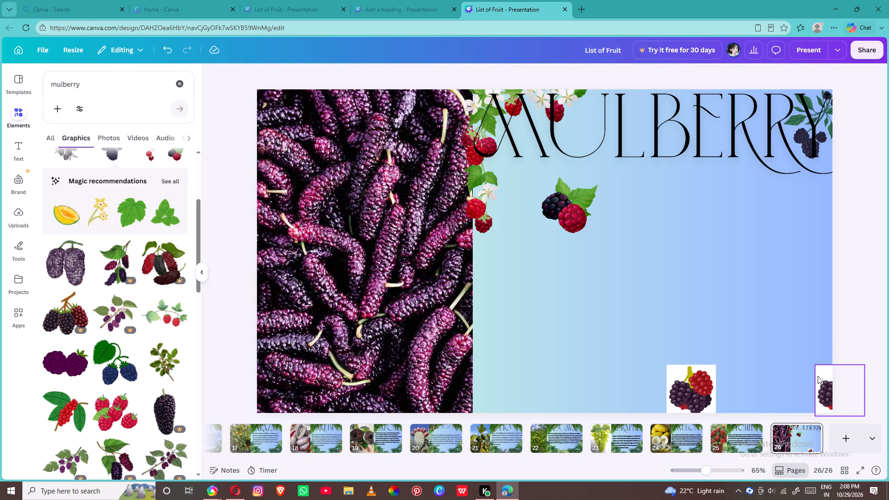
pyautogui.click(818, 376)
pyautogui.click(851, 348)
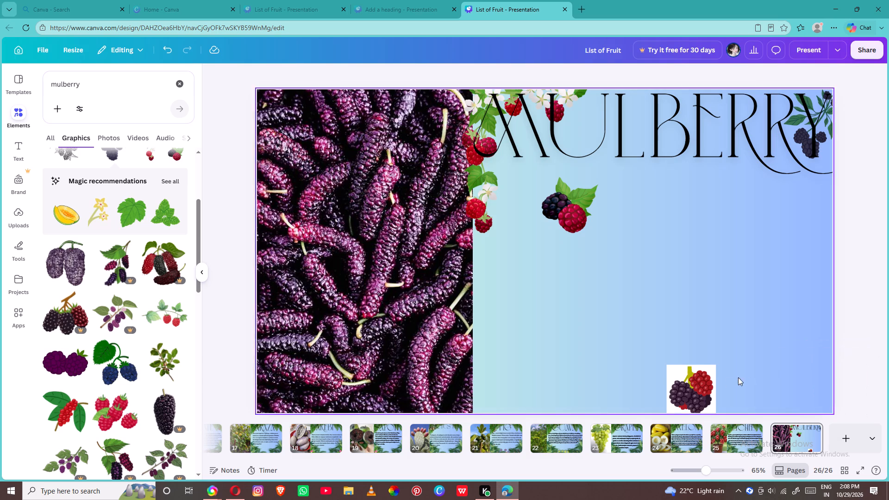
pyautogui.click(687, 385)
pyautogui.click(708, 348)
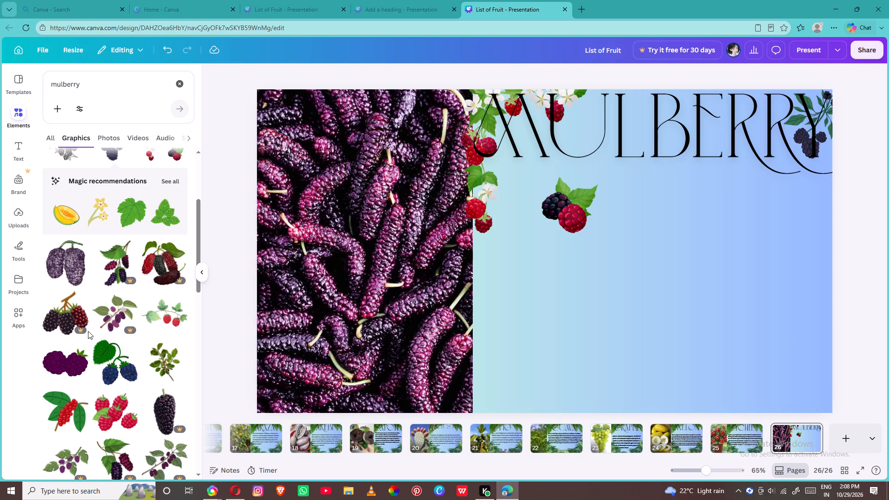
# Insert the purple berry pair graphic with a green leaf, shrink it, and place it at the page's bottom edge beside the photo.
pyautogui.scroll(-1, 160, 362)
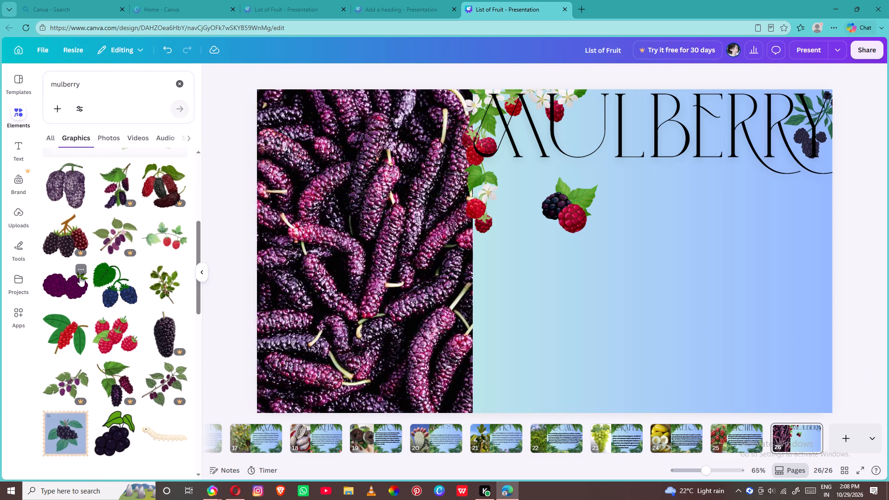
pyautogui.click(65, 281)
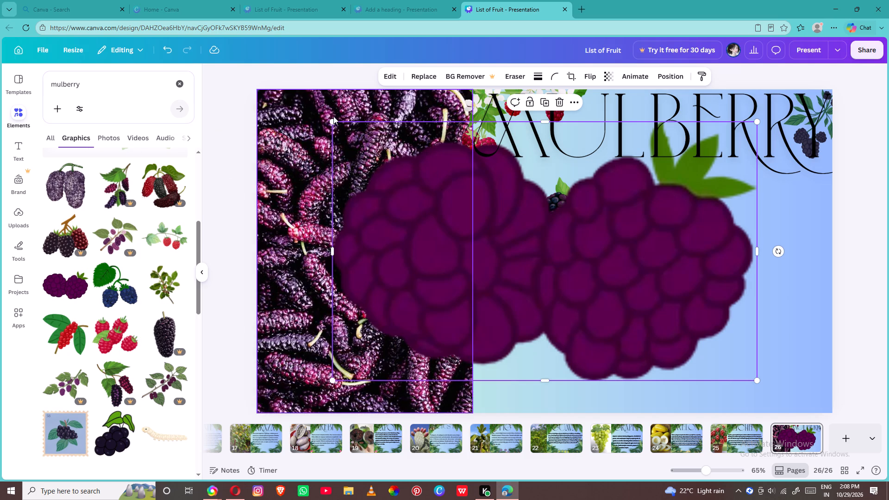
pyautogui.moveTo(334, 121); pyautogui.dragTo(572, 309)
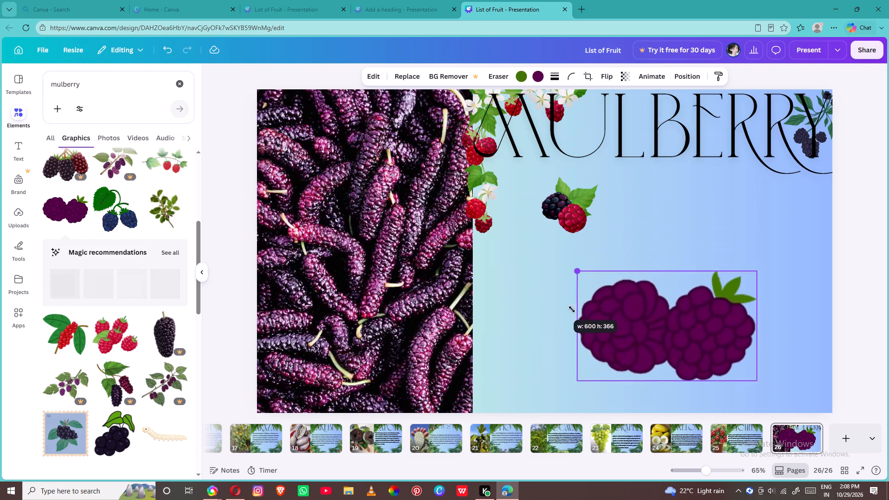
pyautogui.moveTo(572, 309); pyautogui.dragTo(645, 358)
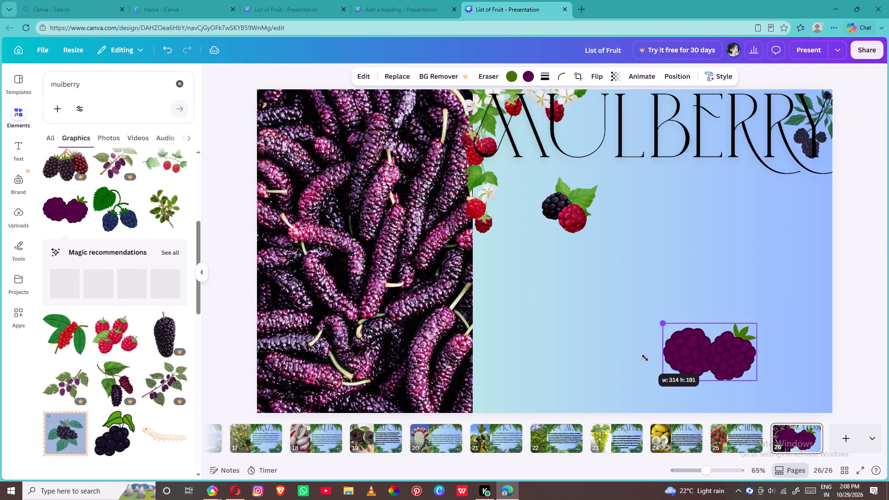
pyautogui.moveTo(645, 358); pyautogui.dragTo(673, 369)
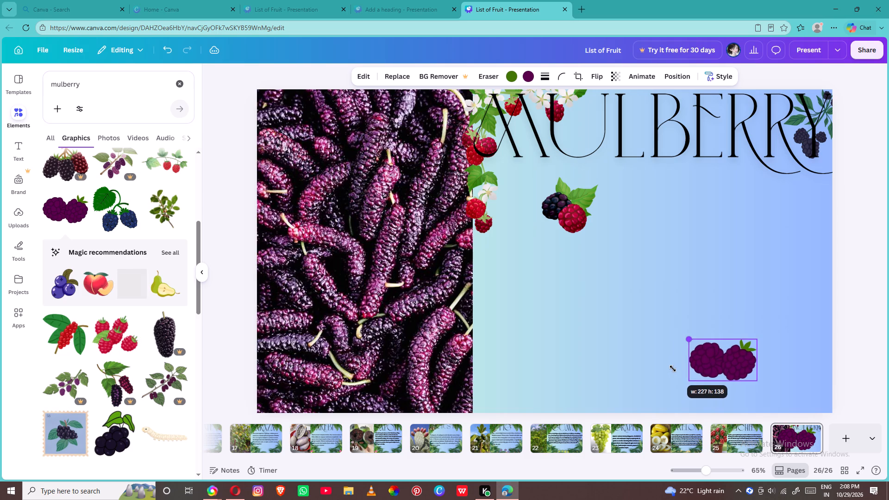
pyautogui.moveTo(673, 369); pyautogui.dragTo(679, 374)
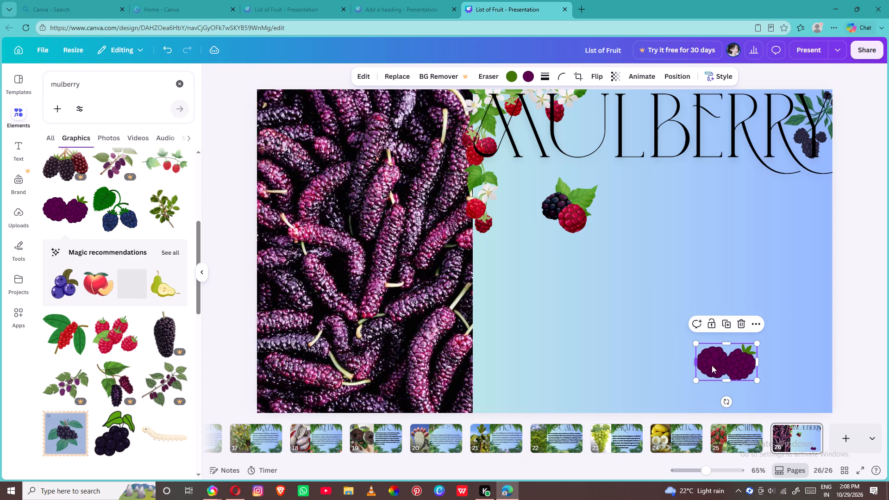
pyautogui.moveTo(737, 371); pyautogui.dragTo(512, 408)
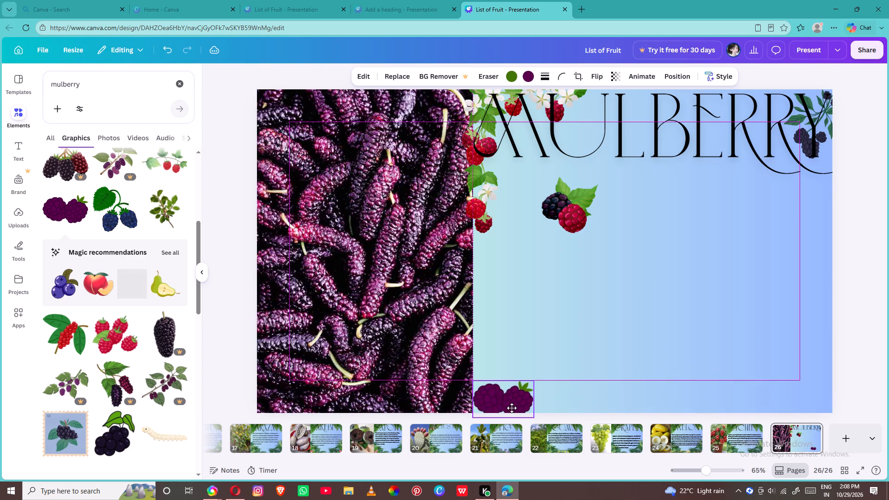
pyautogui.moveTo(512, 408); pyautogui.dragTo(509, 410)
# Duplicate the purple berry pair five times in a side-by-side row along the bottom, reaching the page's right edge.
pyautogui.click(501, 360)
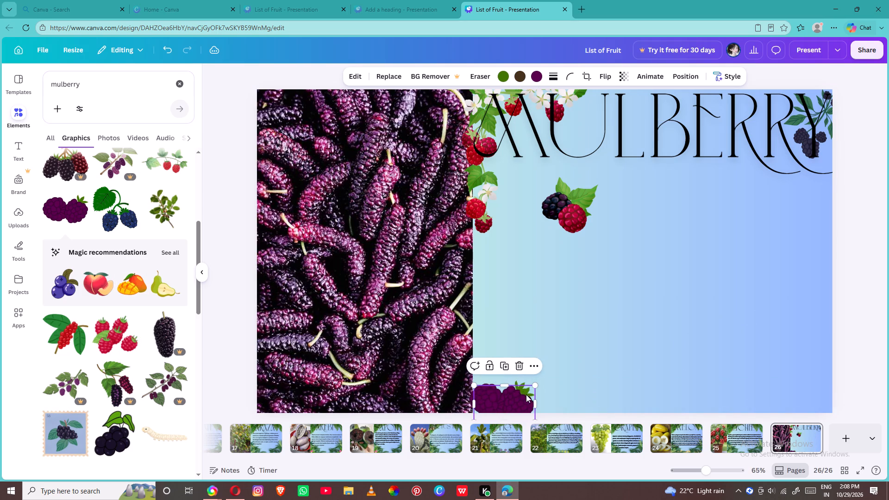
pyautogui.moveTo(526, 394); pyautogui.dragTo(578, 396)
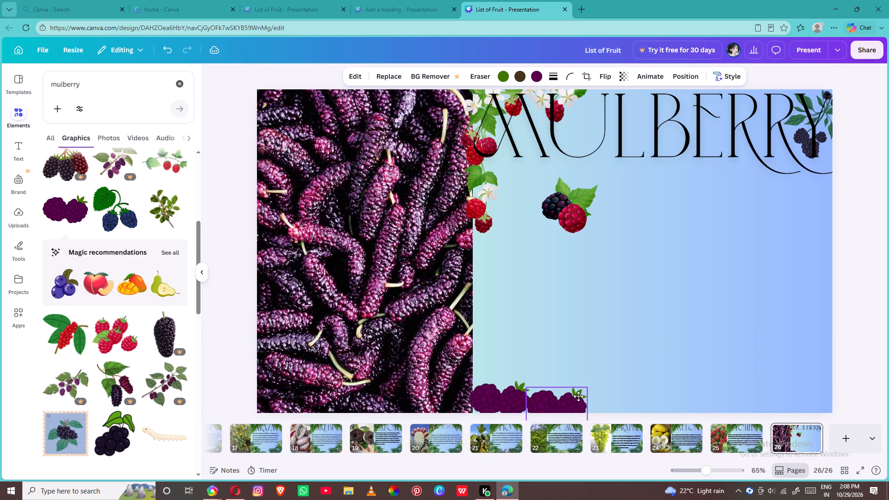
pyautogui.moveTo(578, 396); pyautogui.dragTo(580, 393)
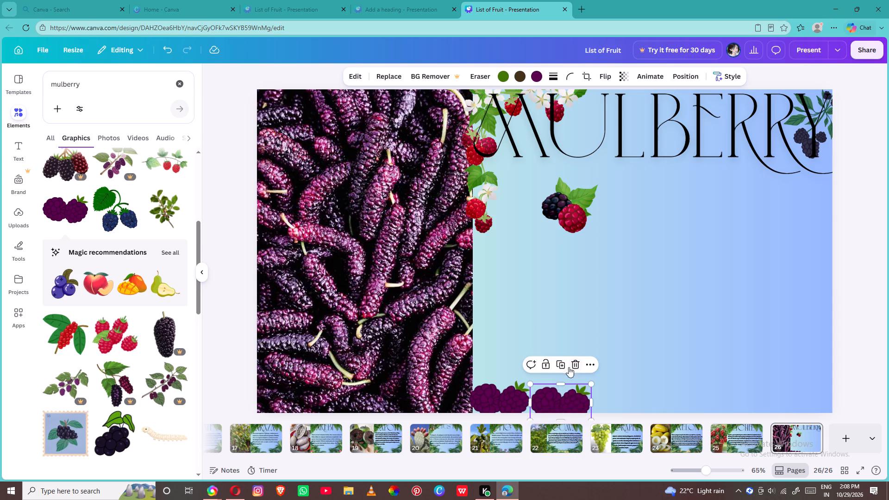
pyautogui.click(564, 361)
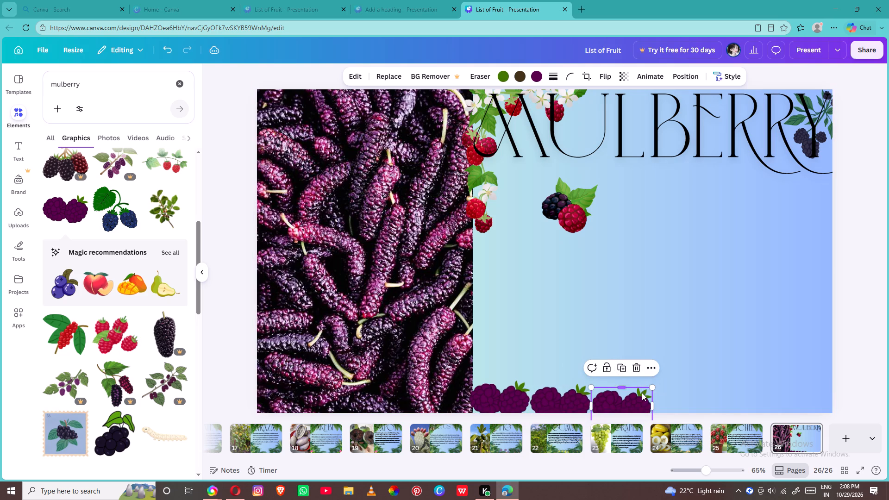
pyautogui.click(642, 393)
pyautogui.click(642, 391)
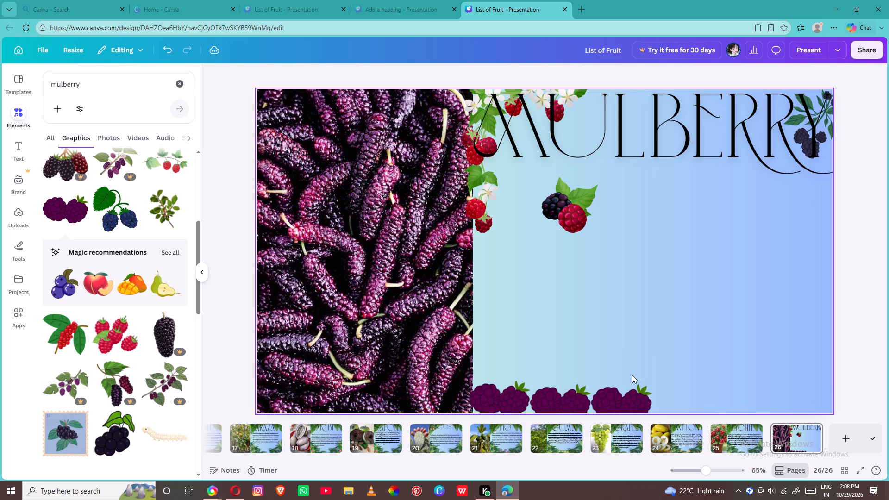
pyautogui.click(628, 399)
pyautogui.click(624, 365)
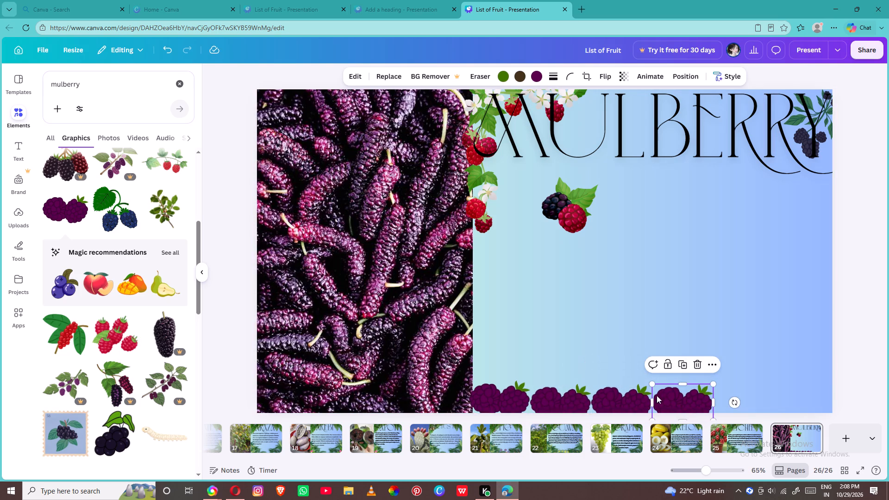
pyautogui.click(685, 371)
pyautogui.click(747, 368)
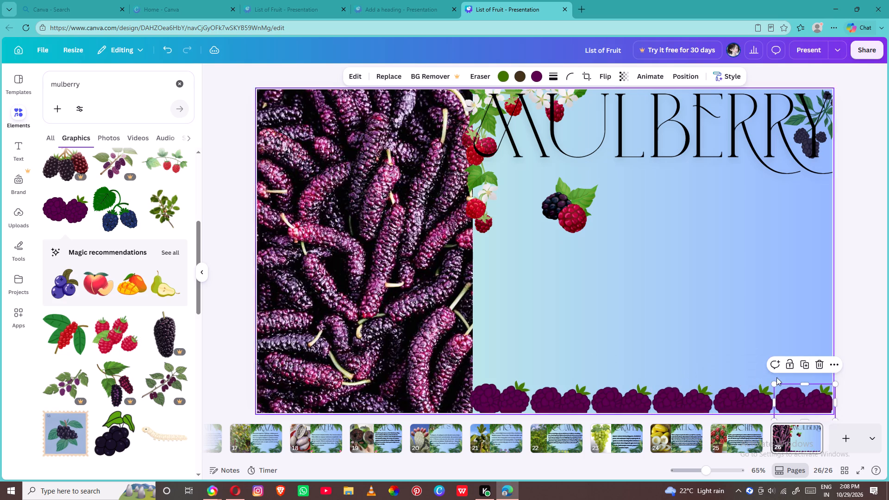
# Nudge the second and first purple berry pairs slightly right to even out the row beside the photo.
pyautogui.moveTo(545, 396); pyautogui.dragTo(545, 395)
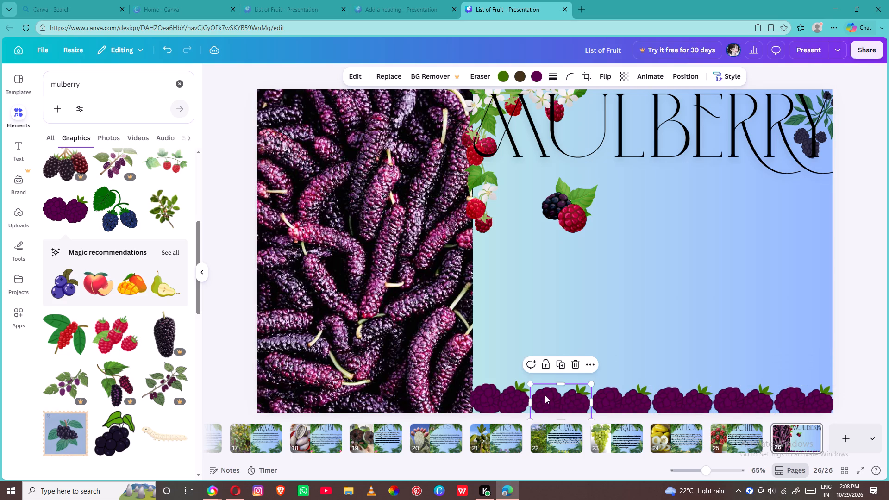
pyautogui.moveTo(545, 395); pyautogui.dragTo(546, 394)
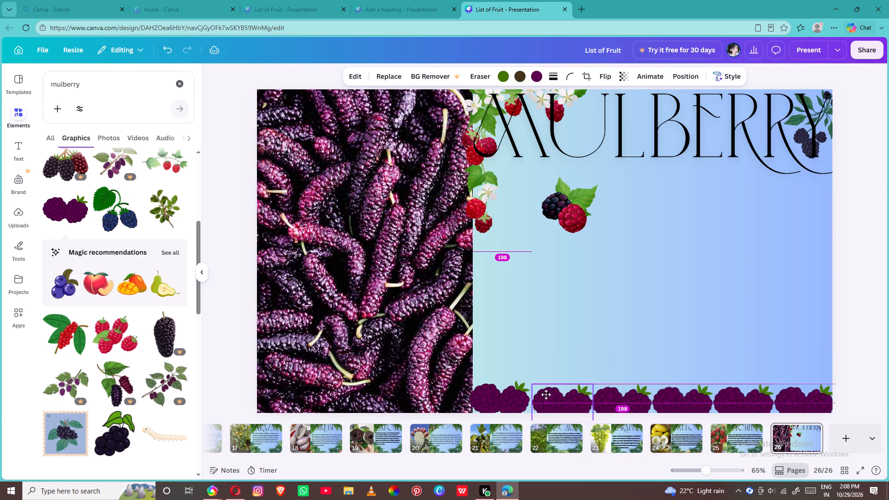
pyautogui.moveTo(546, 394); pyautogui.dragTo(546, 391)
pyautogui.click(546, 391)
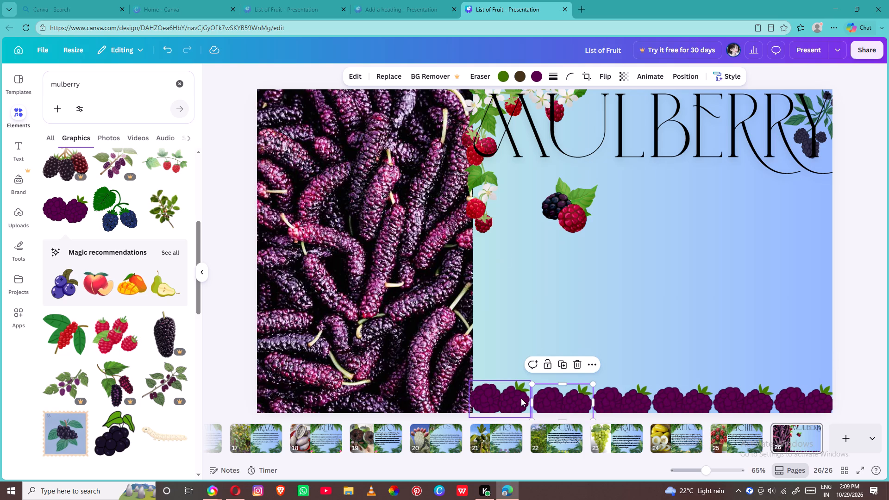
pyautogui.moveTo(518, 398); pyautogui.dragTo(523, 400)
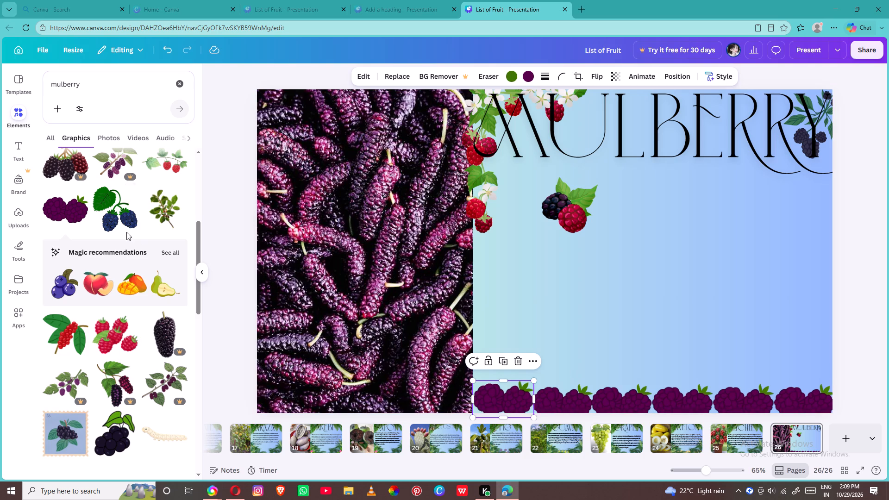
# Clear the mulberry element search and open the full collection of recently used elements.
pyautogui.click(23, 150)
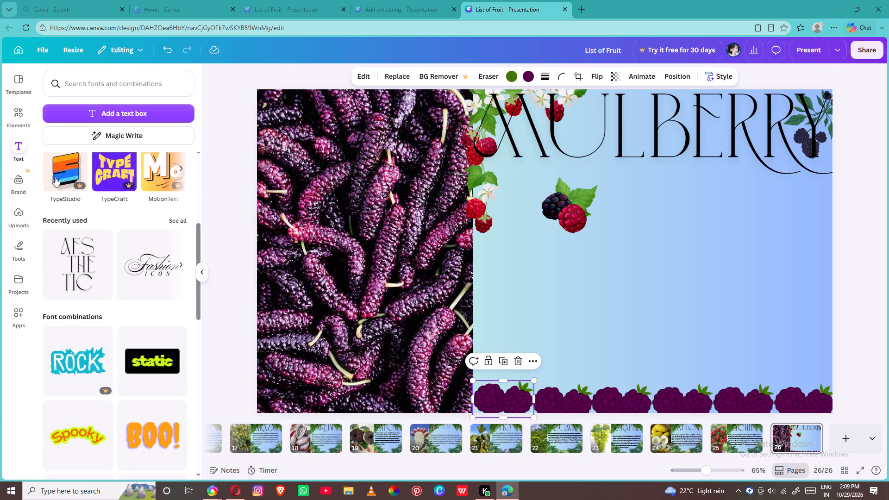
pyautogui.click(18, 110)
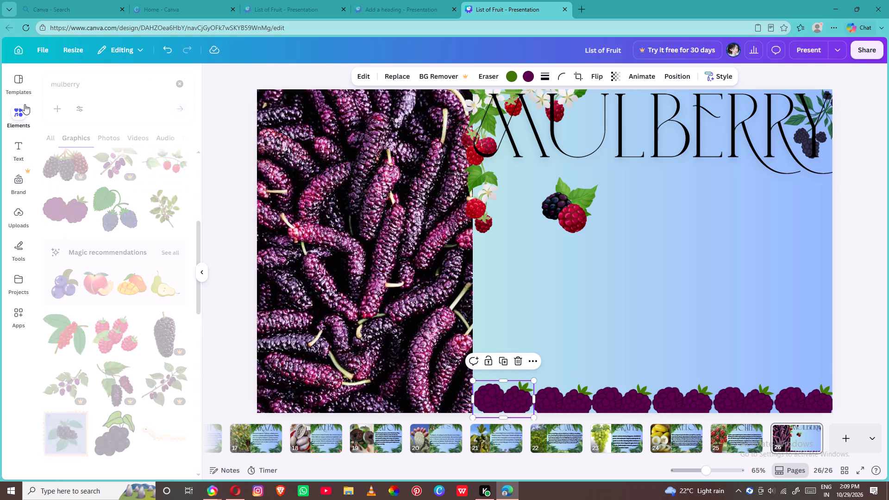
pyautogui.click(182, 76)
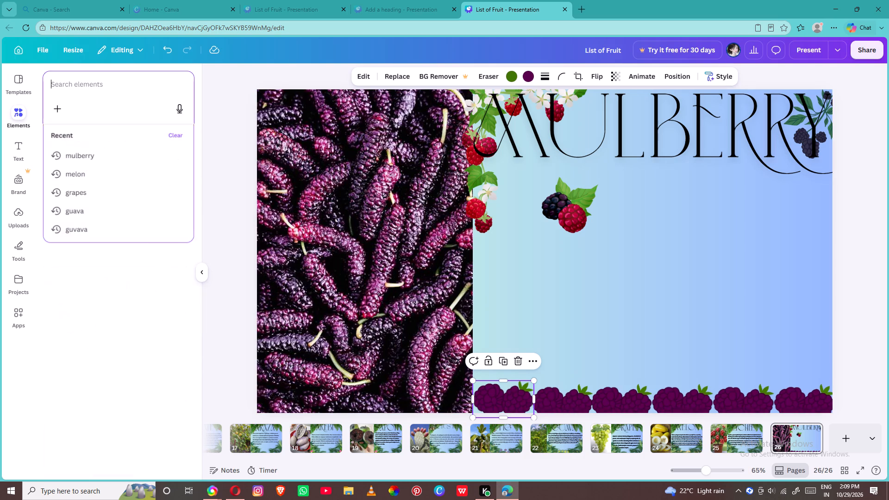
pyautogui.click(206, 95)
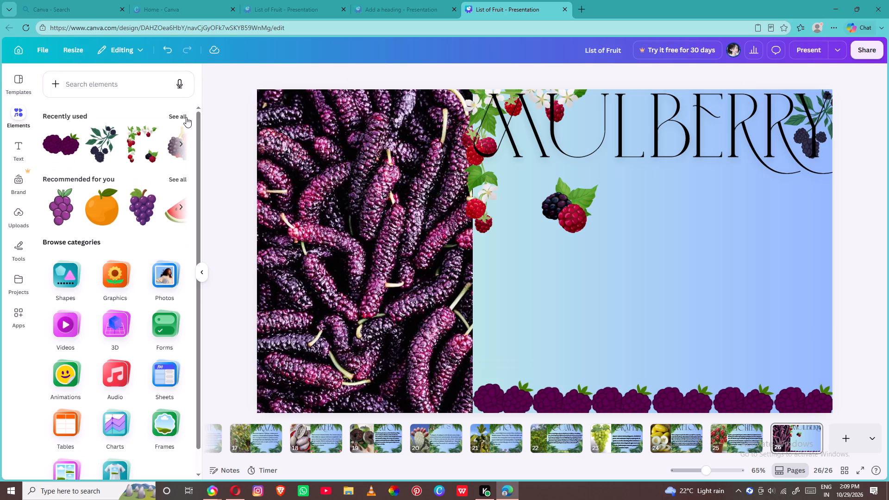
pyautogui.click(185, 115)
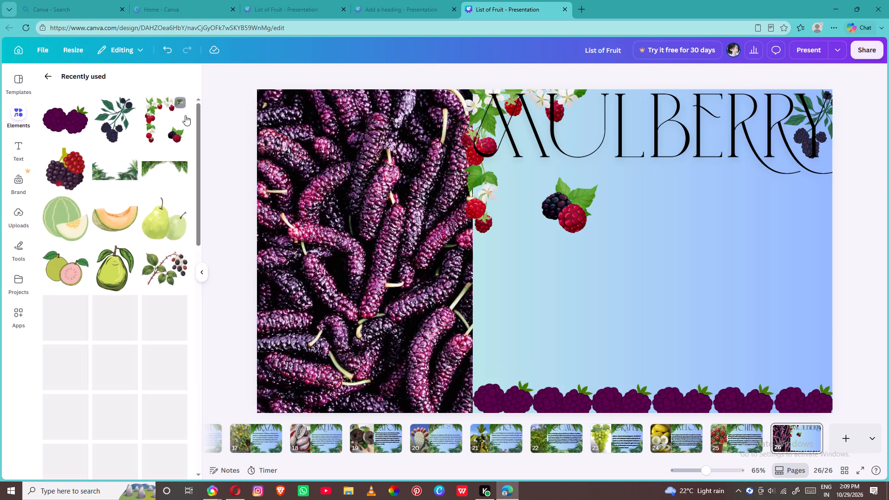
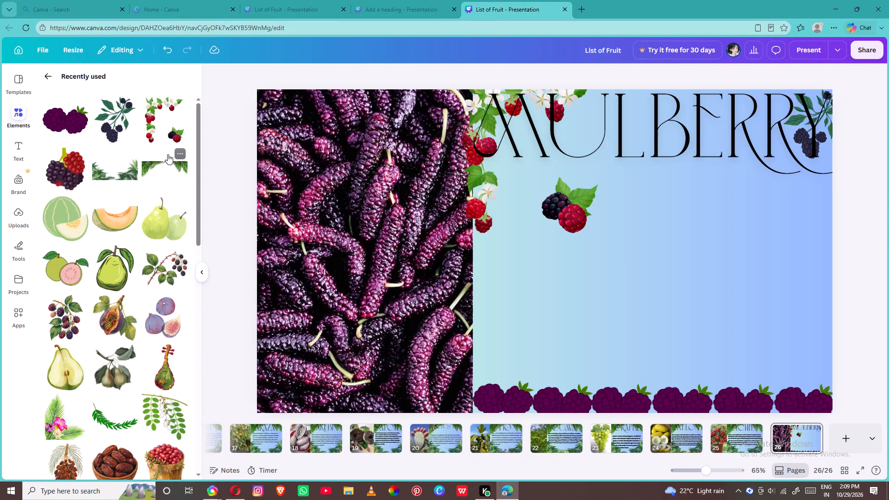
# Insert the recently used hanging palm-frond border and place it across the top of the blue area, over the MULBERRY heading.
pyautogui.click(166, 168)
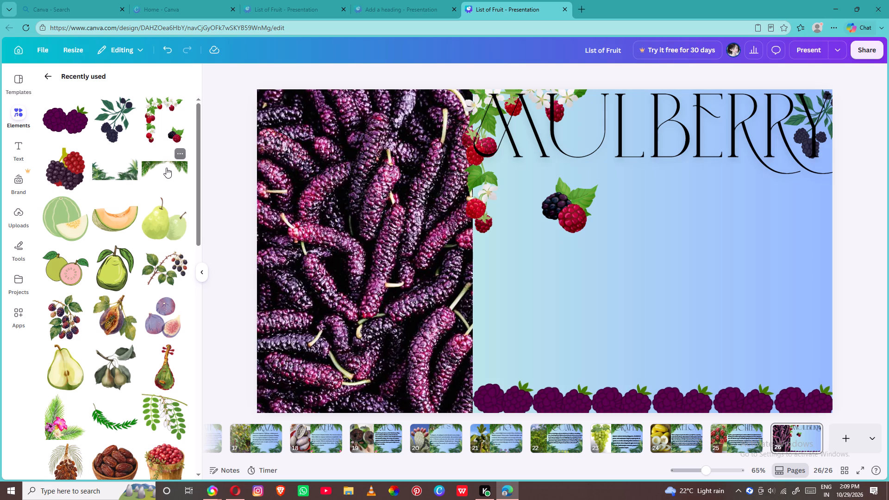
pyautogui.moveTo(445, 221); pyautogui.dragTo(460, 215)
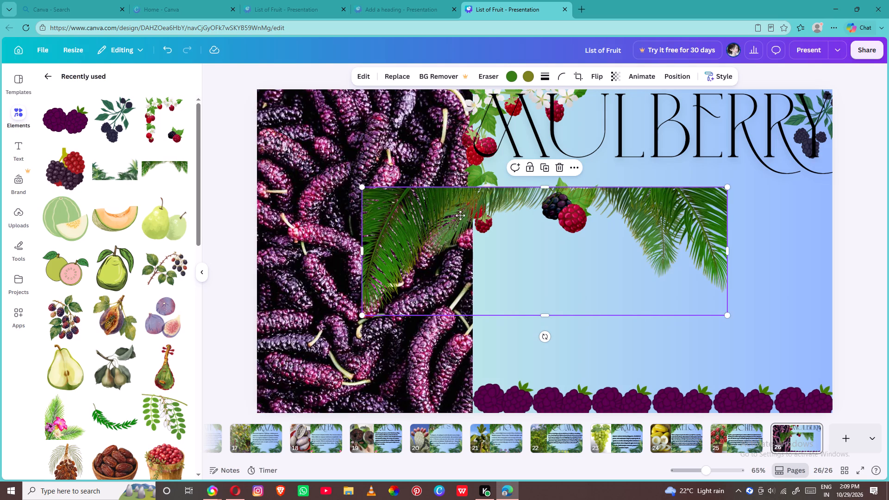
pyautogui.moveTo(460, 215); pyautogui.dragTo(556, 120)
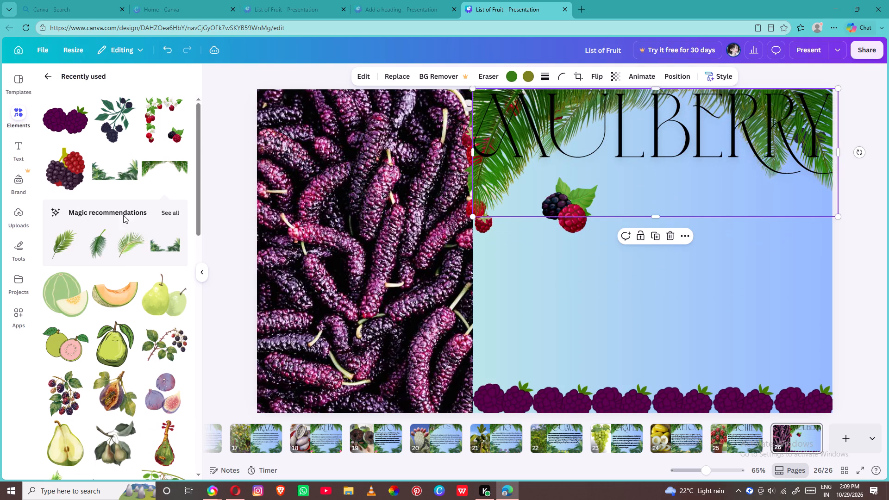
pyautogui.click(160, 246)
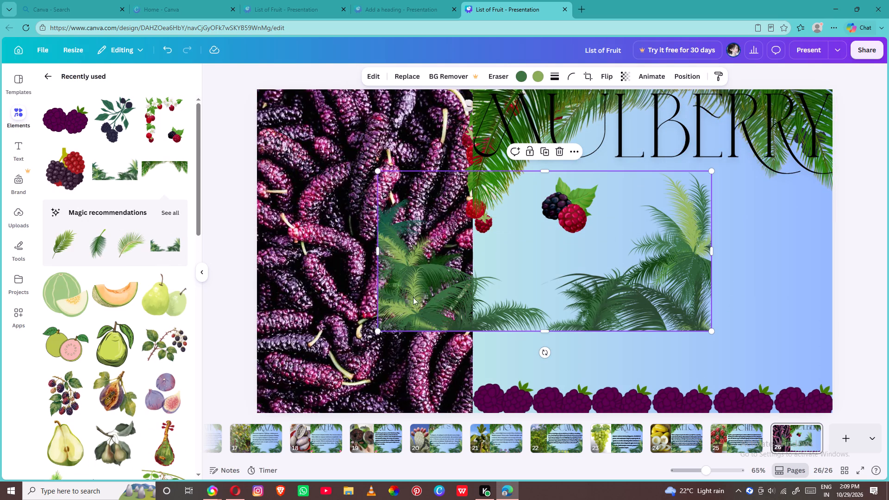
pyautogui.moveTo(447, 299); pyautogui.dragTo(570, 379)
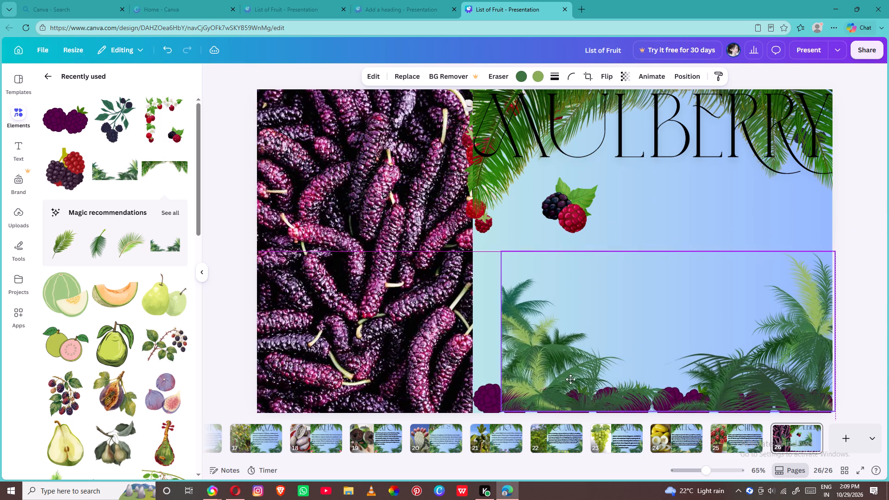
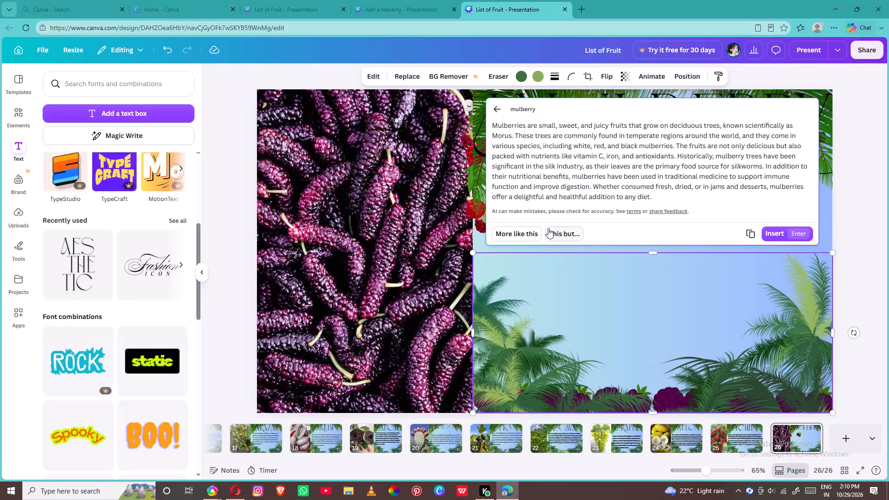
# Regenerate the mulberry Magic Write text with the refinement "short buty creaytive".
pyautogui.click(560, 232)
pyautogui.write('short buty creaytive')
pyautogui.press('Return')
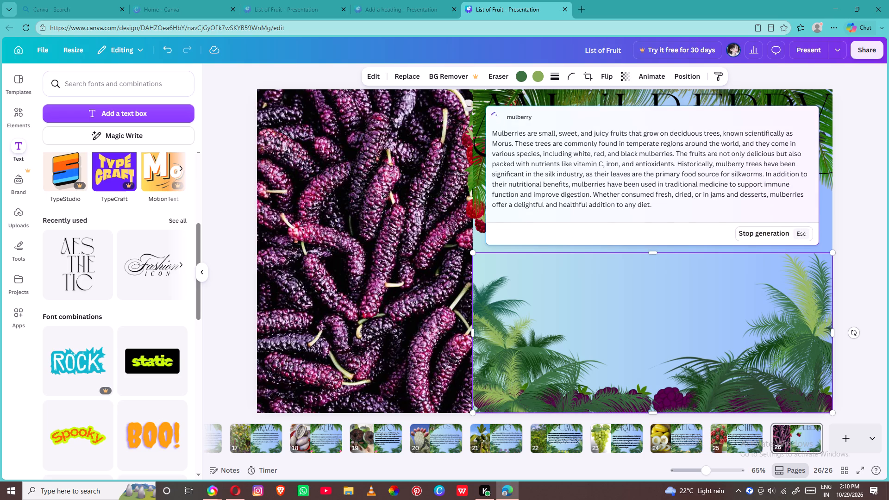
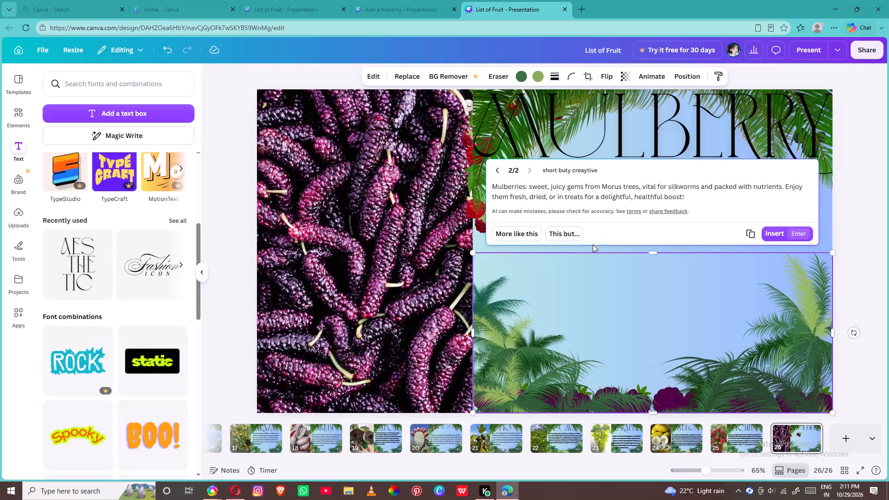
# Insert the generated mulberry description onto page 26 and set its font to Gladiola.
pyautogui.click(780, 227)
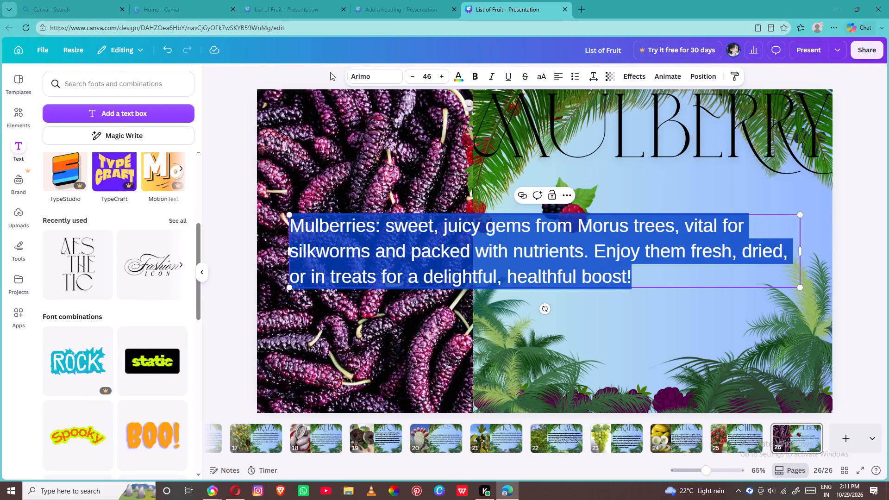
pyautogui.click(362, 75)
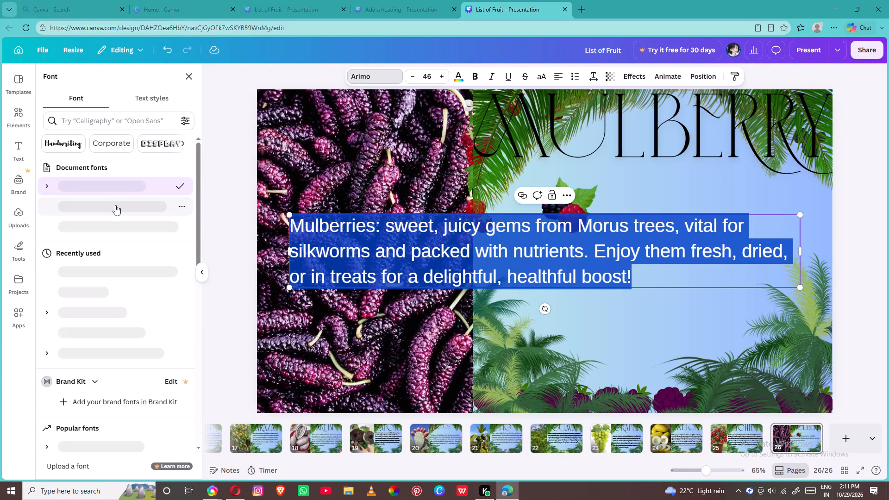
pyautogui.click(115, 205)
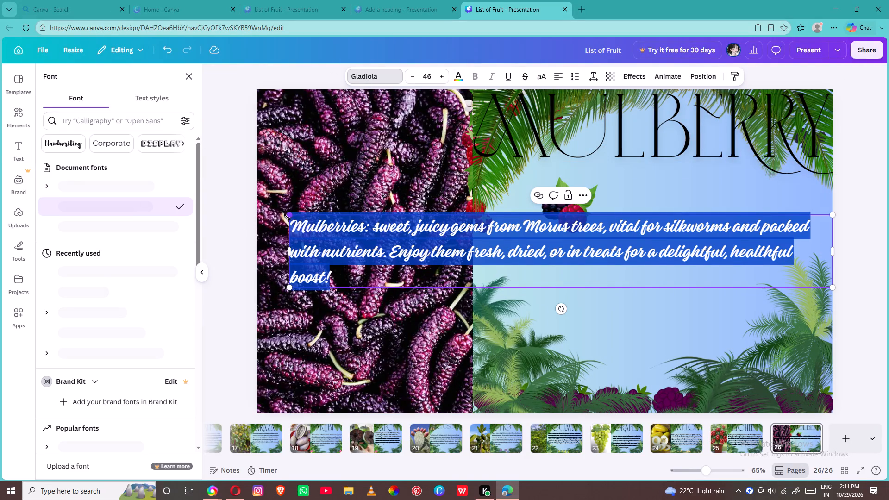
# Shrink the description to fit the page's right part beside the mulberry photo, and raise its font size to 44.3.
pyautogui.moveTo(287, 217); pyautogui.dragTo(473, 237)
pyautogui.tripleClick(443, 78)
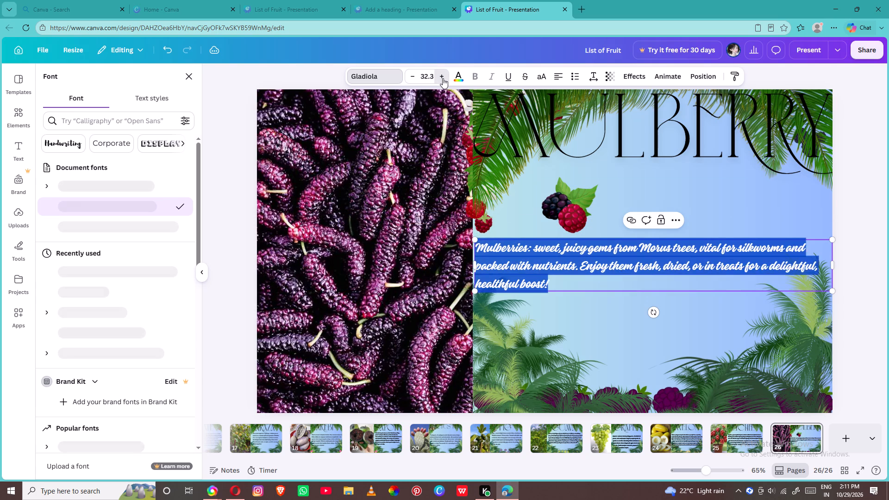
pyautogui.tripleClick(443, 78)
pyautogui.tripleClick(443, 78)
pyautogui.tripleClick(443, 78)
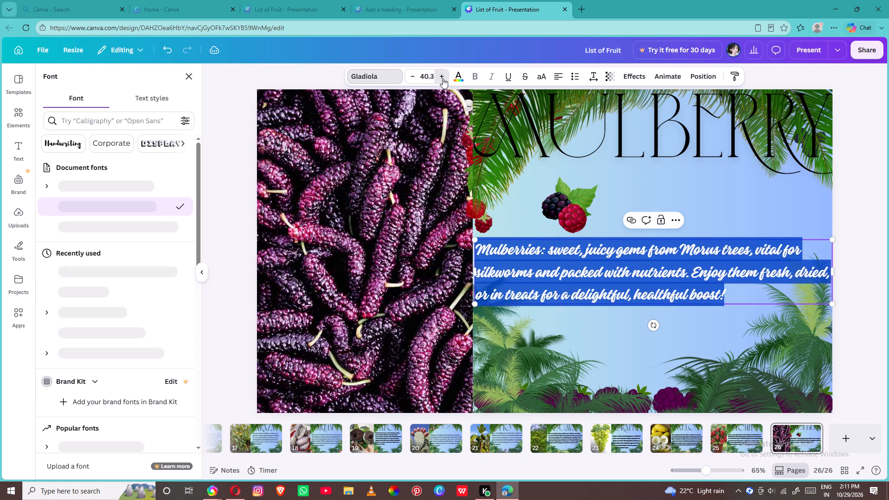
pyautogui.doubleClick(443, 78)
pyautogui.click(648, 377)
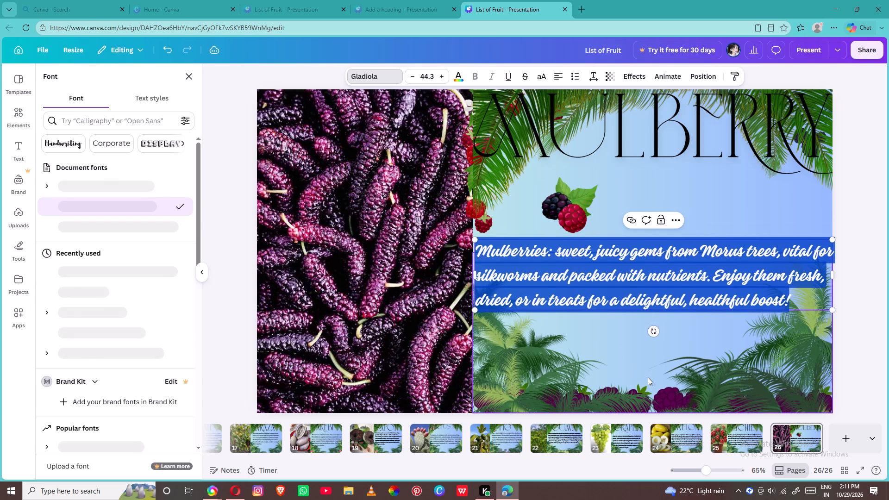
# Add a new page 27 after the mulberry page.
pyautogui.click(843, 431)
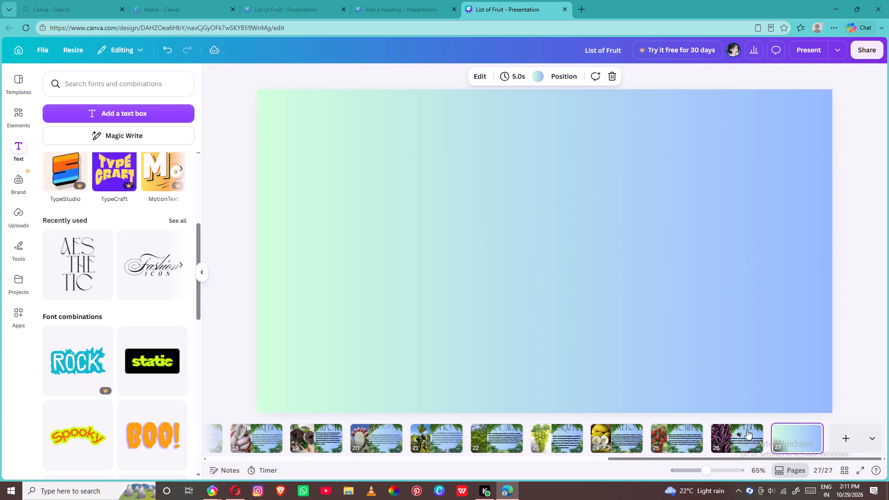
# Switch to Opera, check the A-to-Z fruit list for the next fruit, and search Google Images for nectarine.
pyautogui.click(225, 491)
pyautogui.click(101, 2)
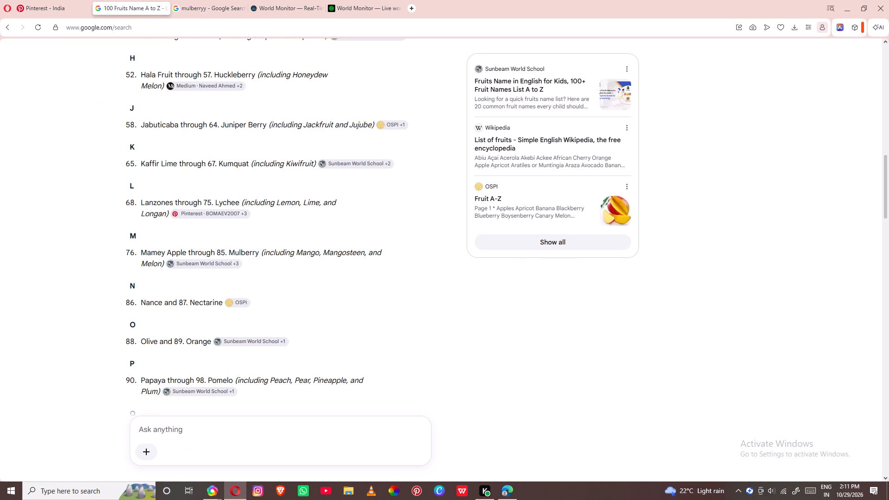
pyautogui.click(226, 1)
pyautogui.click(319, 44)
pyautogui.press('BackSpace')
pyautogui.press('BackSpace')
pyautogui.press('BackSpace')
pyautogui.press('BackSpace')
pyautogui.press('BackSpace')
pyautogui.press('BackSpace')
pyautogui.press('BackSpace')
pyautogui.press('BackSpace')
pyautogui.press('BackSpace')
pyautogui.press('BackSpace')
pyautogui.press('BackSpace')
pyautogui.press('BackSpace')
pyautogui.press('BackSpace')
pyautogui.press('BackSpace')
pyautogui.press('BackSpace')
pyautogui.press('BackSpace')
pyautogui.press('BackSpace')
pyautogui.press('BackSpace')
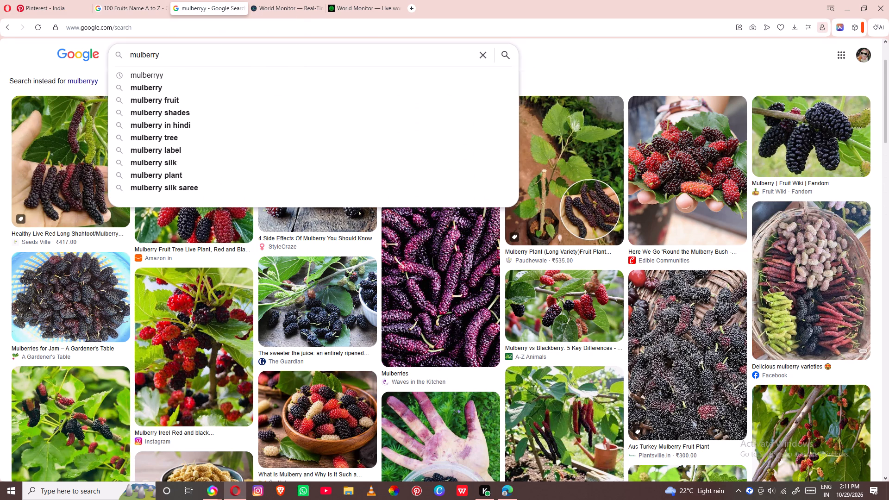
pyautogui.write('nectarine')
pyautogui.press('Return')
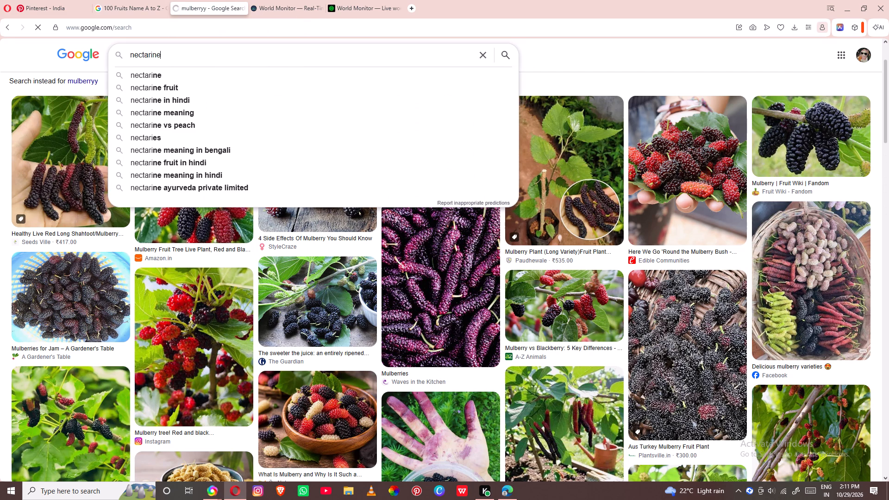
pyautogui.click(348, 80)
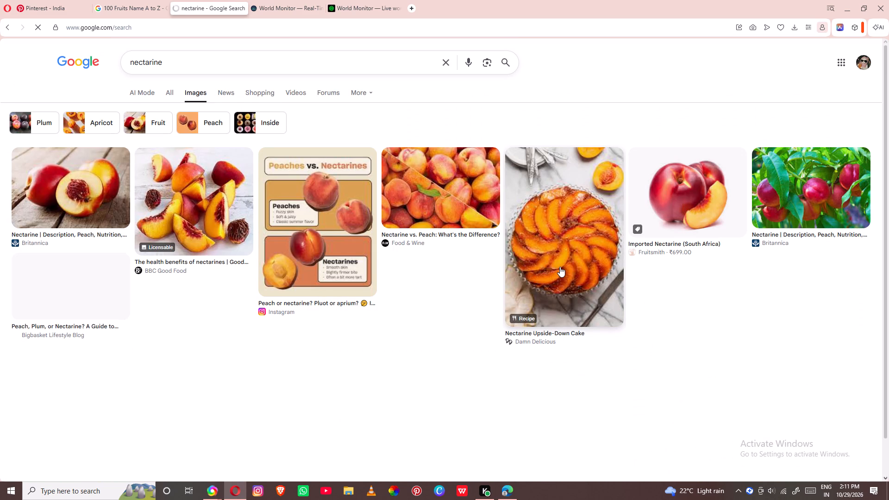
# Browse the nectarine image results and copy the GrowVeg dwarf nectarine photo of fruits hanging among green leaves.
pyautogui.scroll(-2, 360, 331)
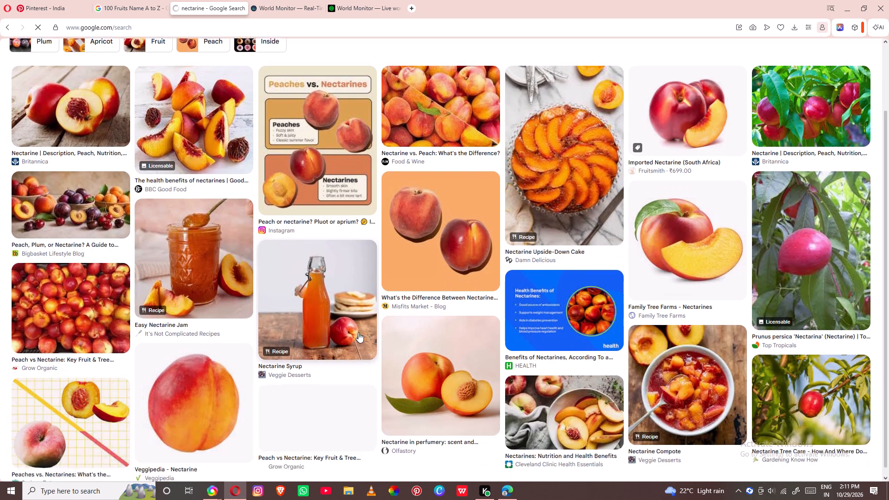
pyautogui.scroll(-7, 358, 337)
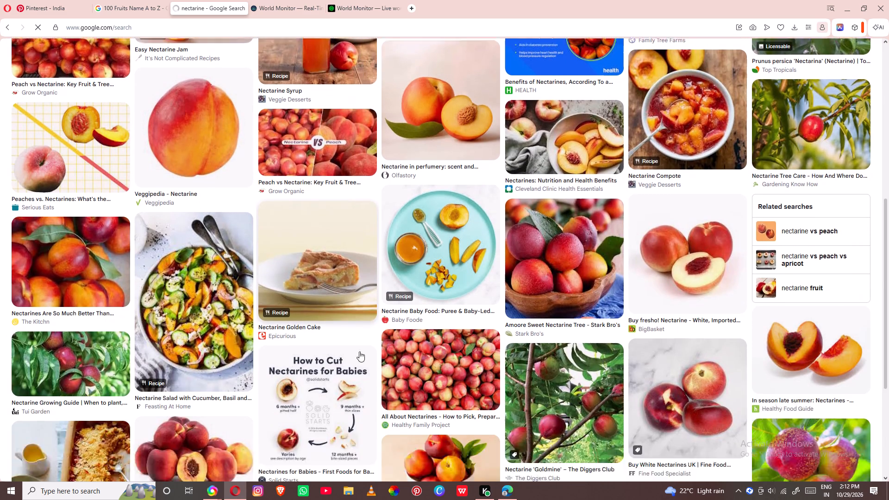
pyautogui.scroll(-3, 359, 351)
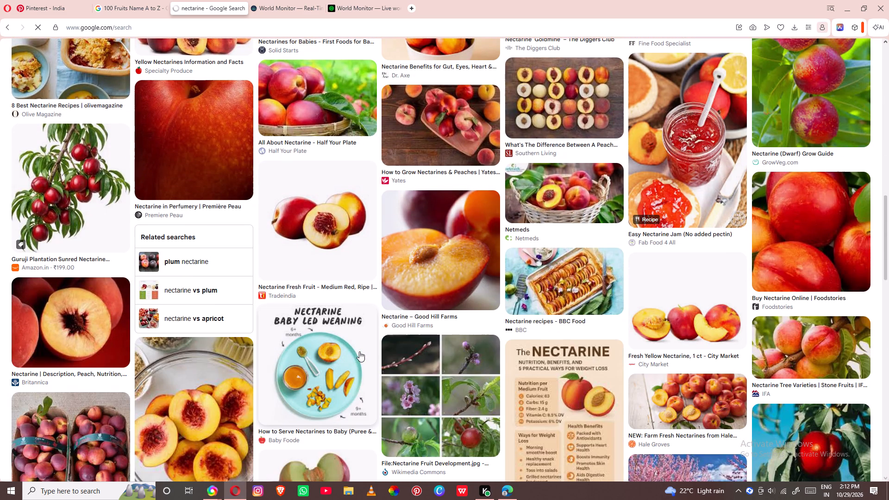
pyautogui.scroll(-3, 359, 351)
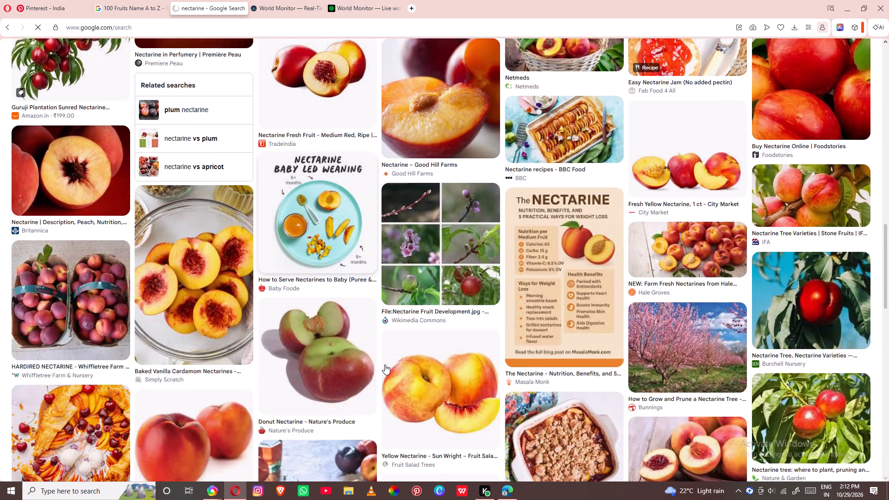
pyautogui.scroll(-2, 385, 364)
pyautogui.scroll(-2, 327, 361)
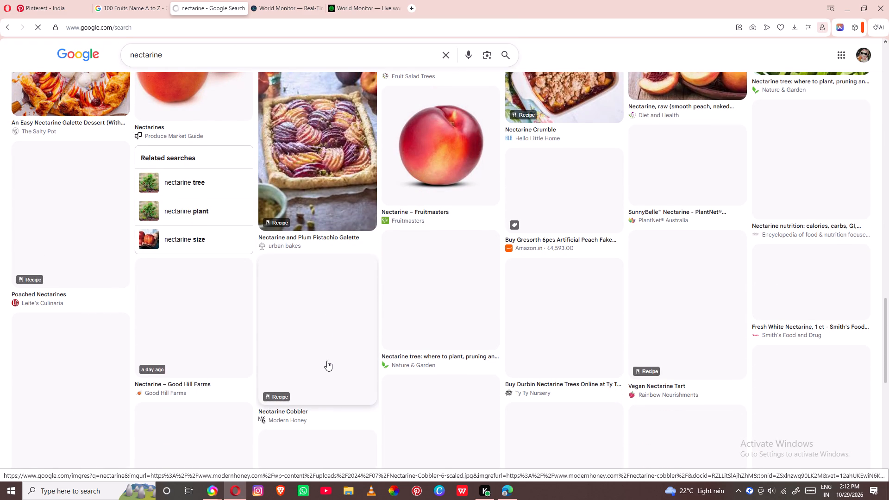
pyautogui.scroll(8, 327, 361)
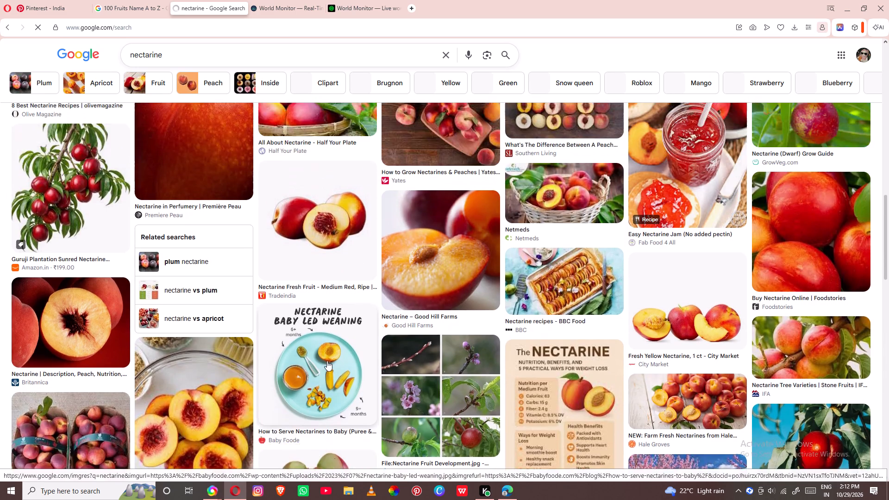
pyautogui.scroll(2, 327, 361)
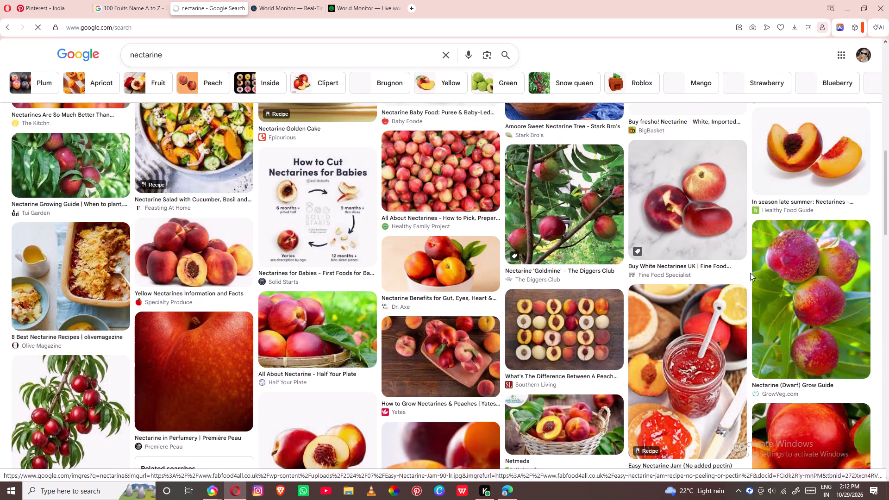
pyautogui.rightClick(786, 262)
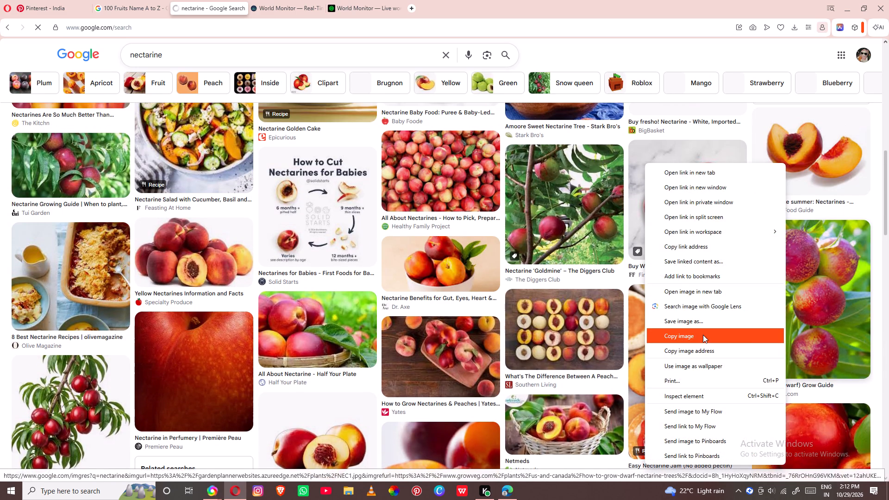
pyautogui.click(703, 335)
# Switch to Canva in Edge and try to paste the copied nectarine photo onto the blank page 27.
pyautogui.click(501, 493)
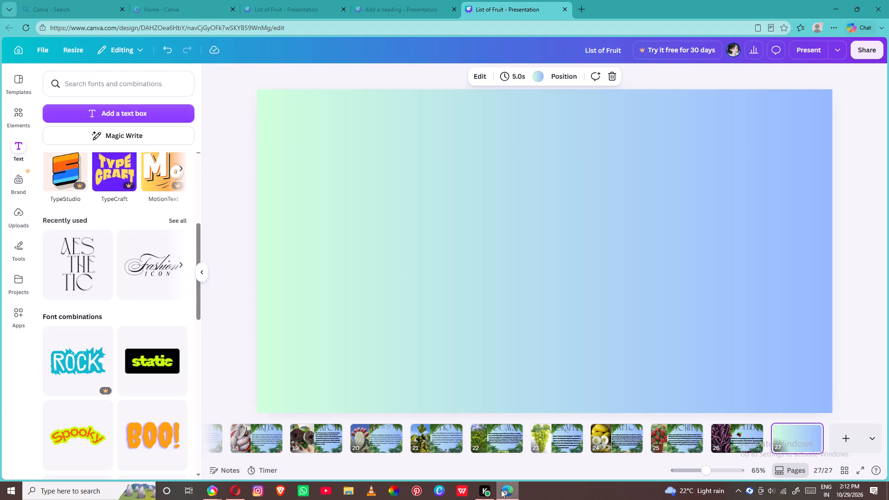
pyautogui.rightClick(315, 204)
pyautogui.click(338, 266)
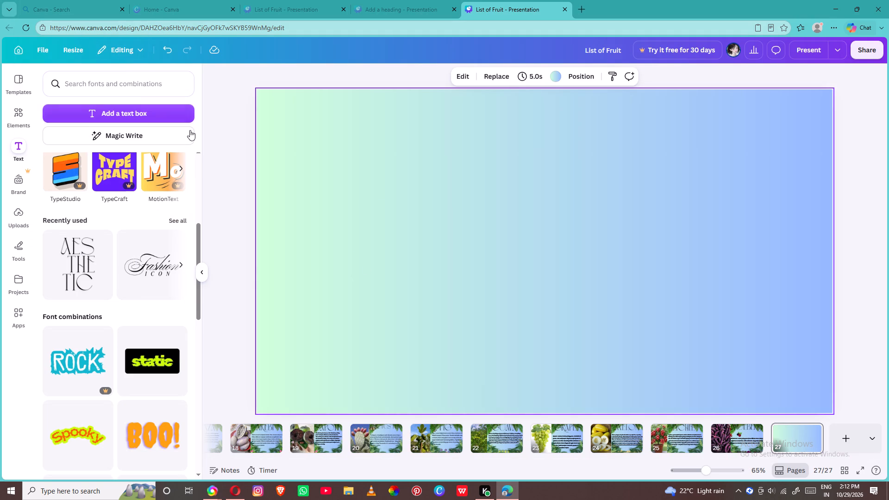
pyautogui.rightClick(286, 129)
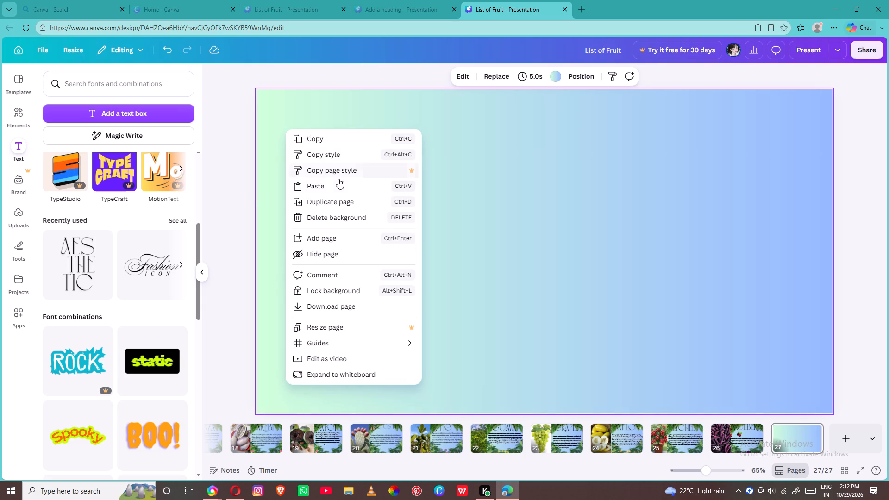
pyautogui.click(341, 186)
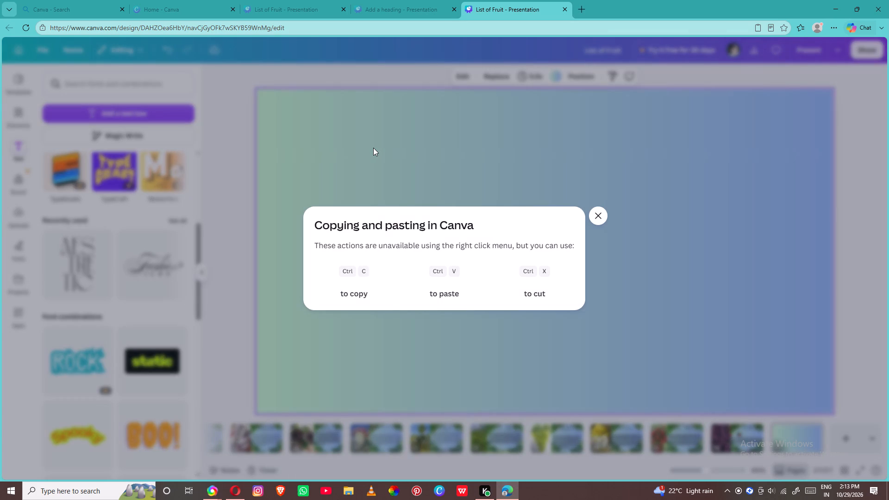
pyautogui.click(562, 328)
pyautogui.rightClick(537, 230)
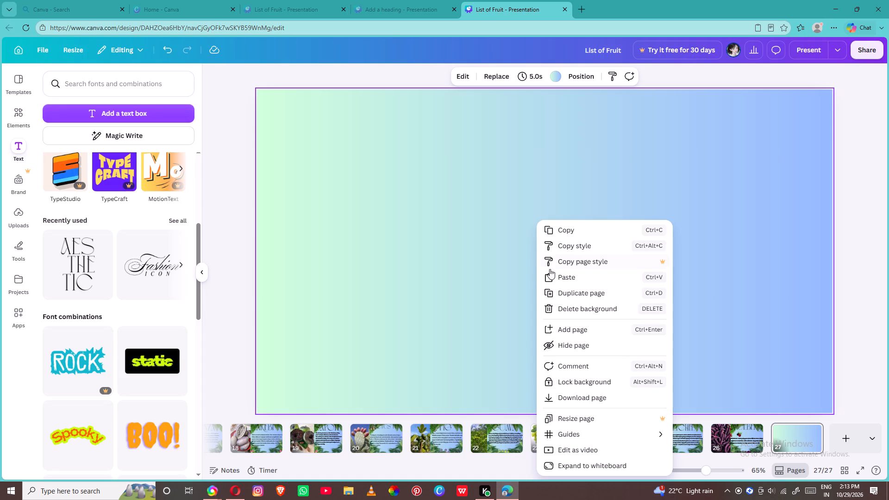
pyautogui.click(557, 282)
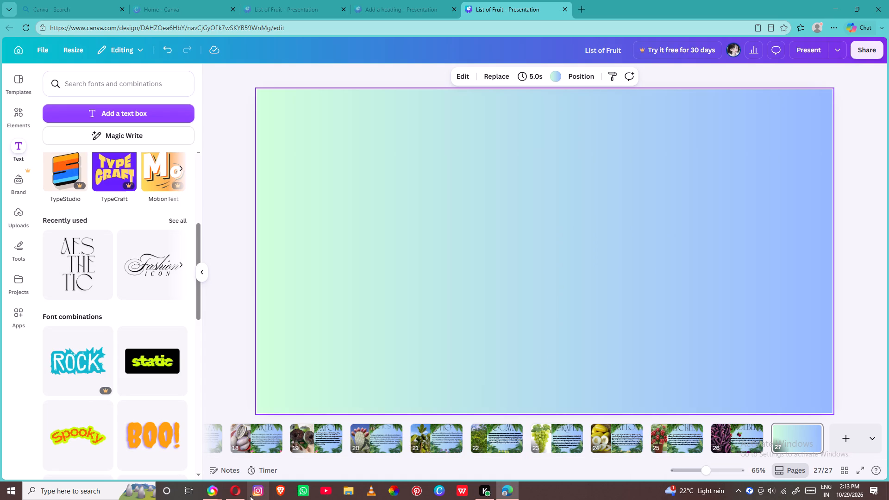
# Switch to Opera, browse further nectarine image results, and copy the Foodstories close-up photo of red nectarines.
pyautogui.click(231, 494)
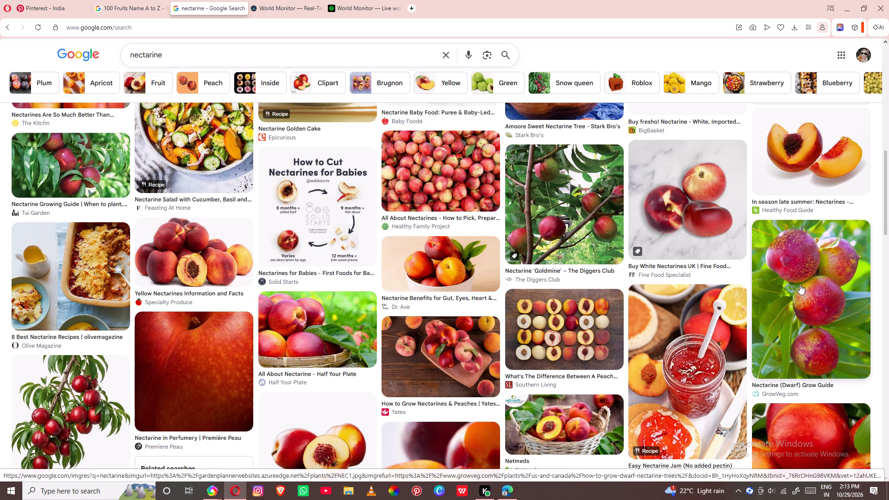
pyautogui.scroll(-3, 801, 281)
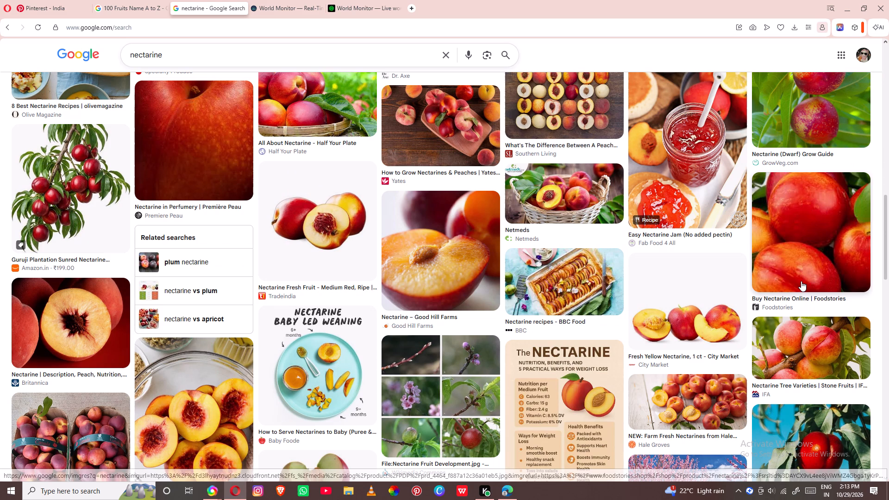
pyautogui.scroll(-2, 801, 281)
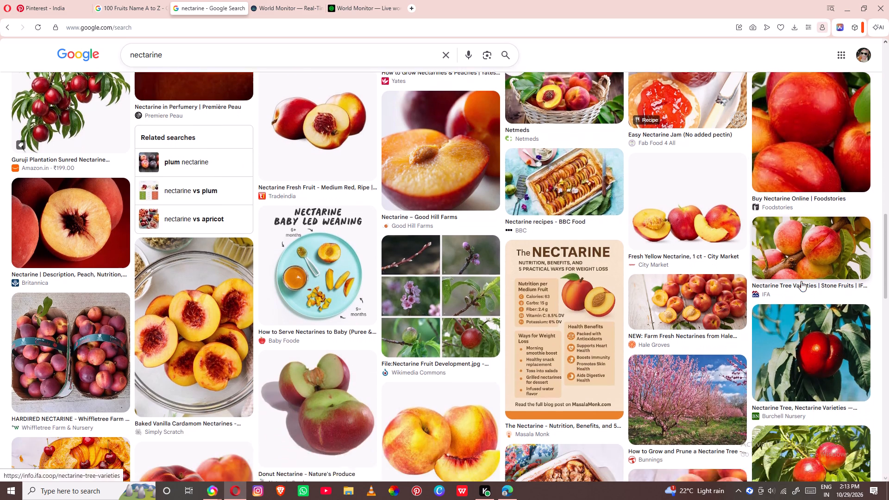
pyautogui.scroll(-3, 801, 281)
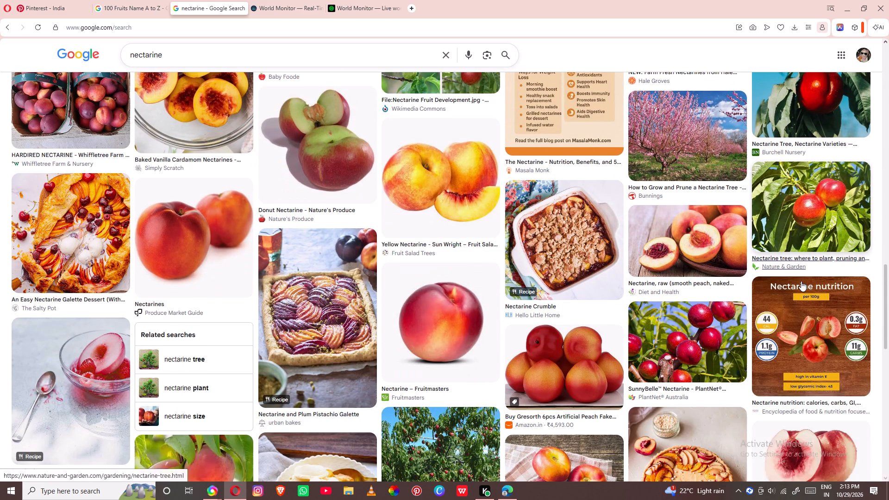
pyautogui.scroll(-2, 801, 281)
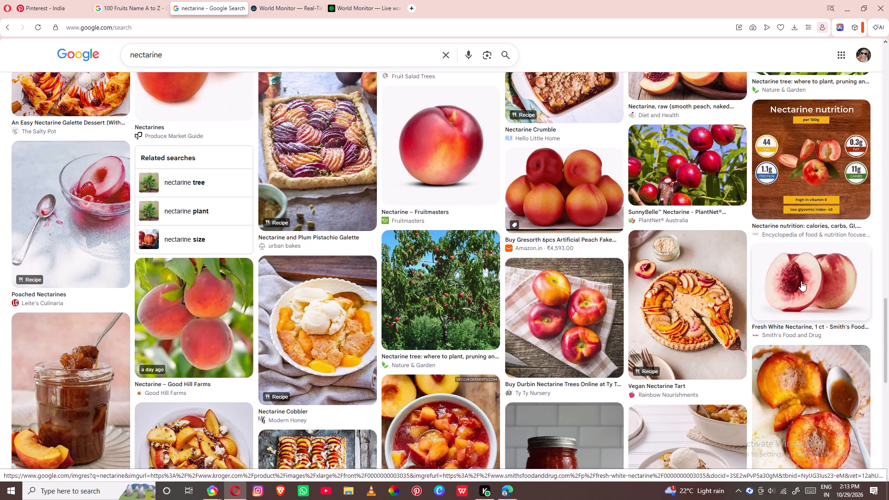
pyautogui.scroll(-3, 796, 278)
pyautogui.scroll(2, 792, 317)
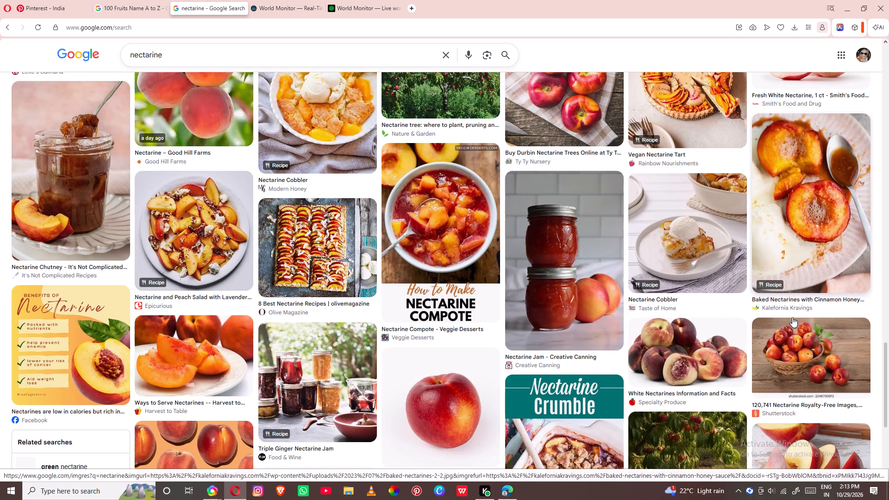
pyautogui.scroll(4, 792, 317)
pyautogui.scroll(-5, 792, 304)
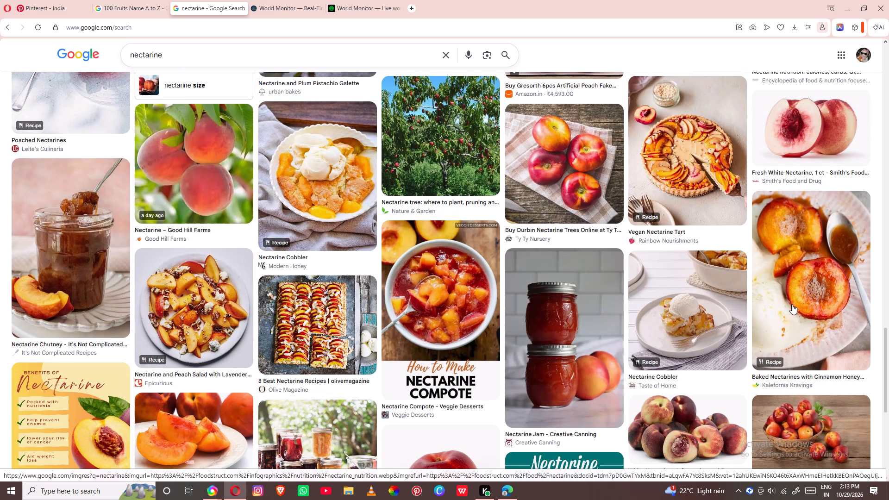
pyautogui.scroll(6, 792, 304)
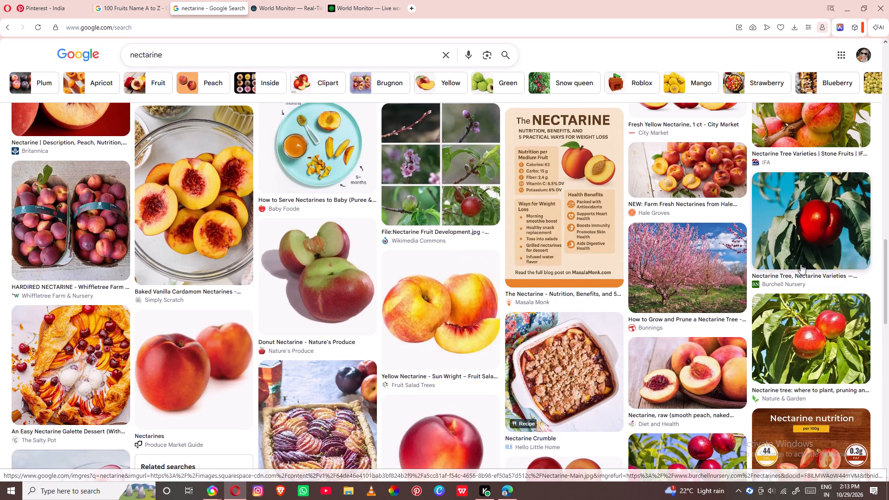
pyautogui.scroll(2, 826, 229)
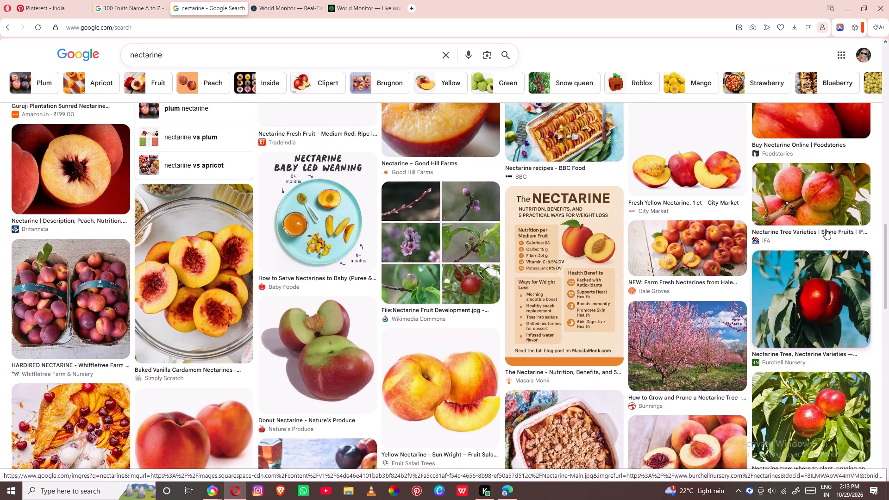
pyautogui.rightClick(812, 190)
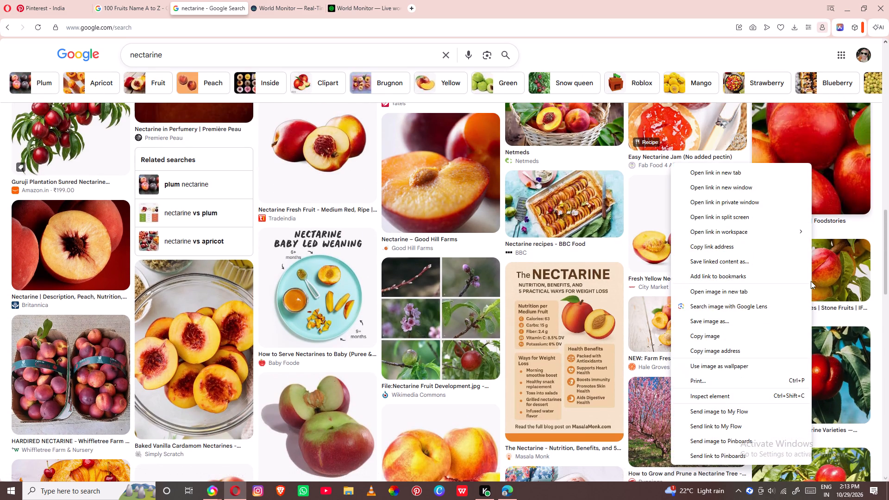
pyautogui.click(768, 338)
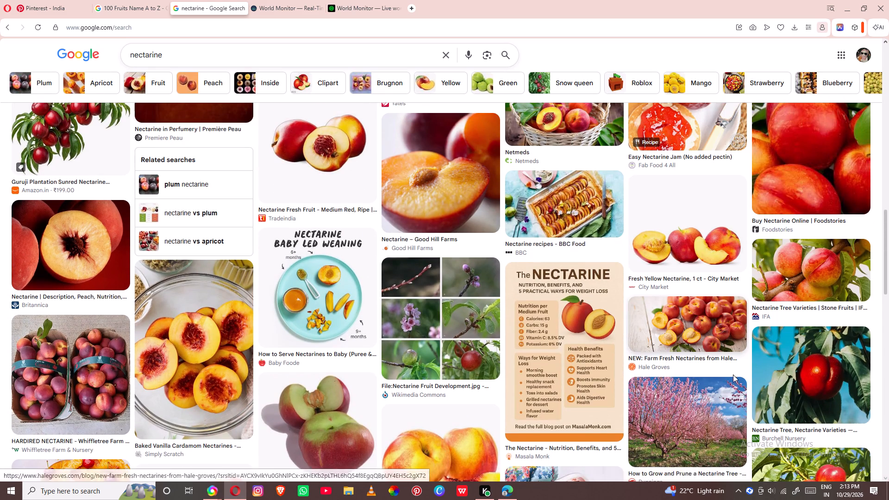
# Return to Canva in Edge and fit the GrowVeg nectarine photo to the page's left edge at full page height.
pyautogui.click(501, 499)
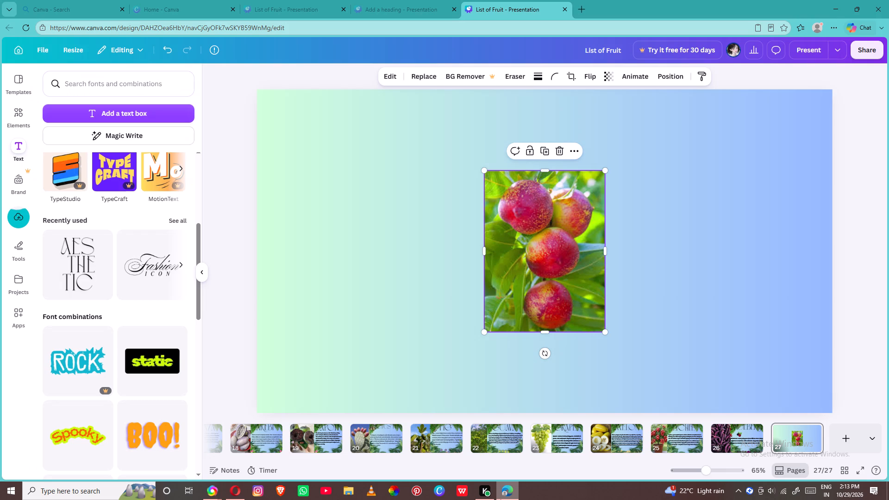
pyautogui.moveTo(531, 243); pyautogui.dragTo(297, 166)
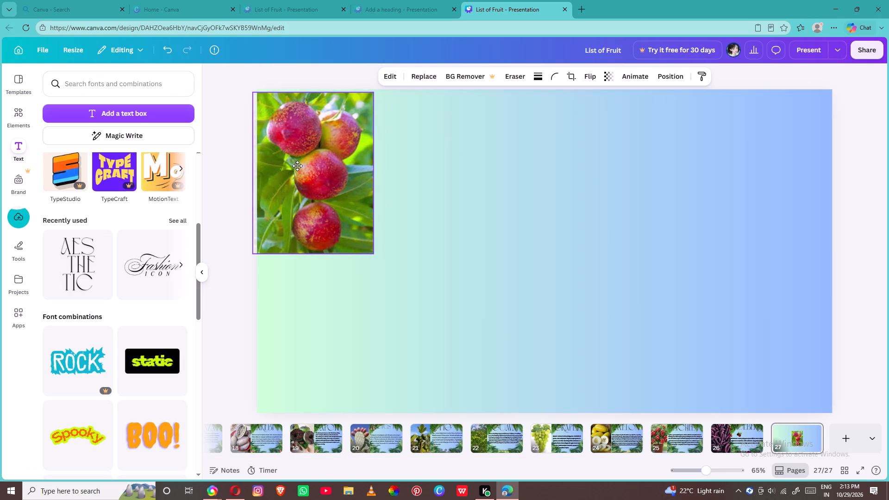
pyautogui.moveTo(297, 166); pyautogui.dragTo(304, 161)
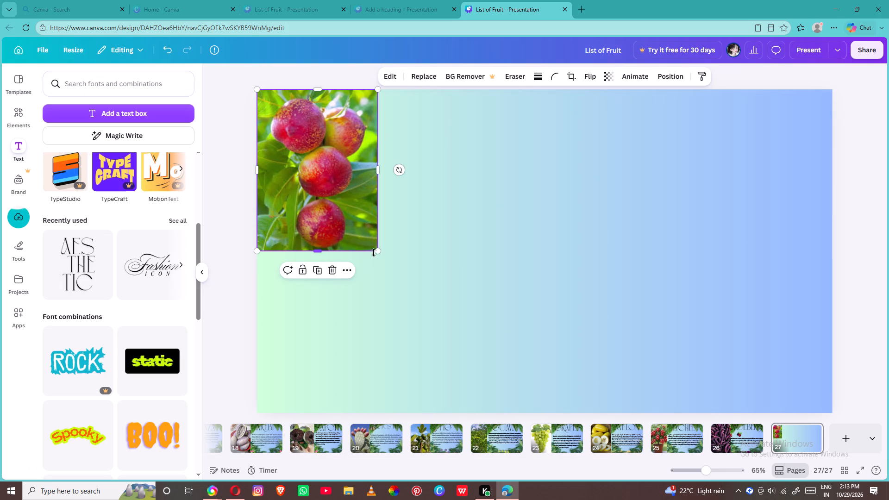
pyautogui.moveTo(378, 252); pyautogui.dragTo(416, 499)
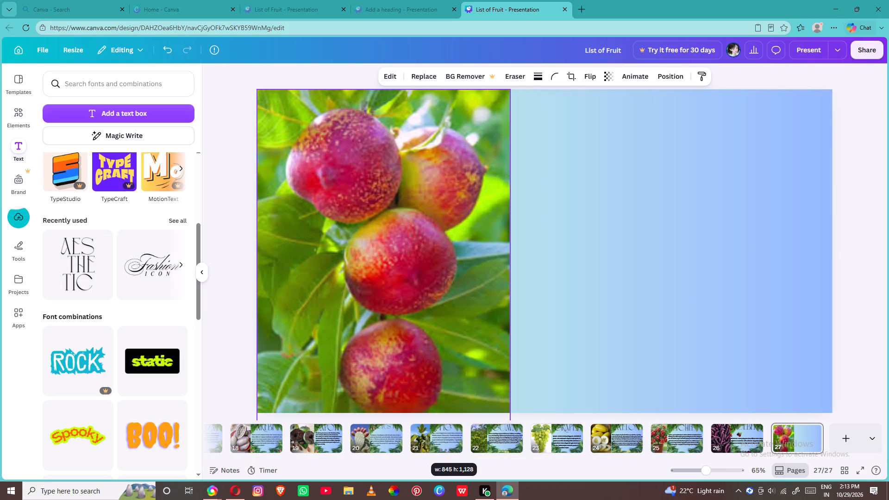
pyautogui.moveTo(416, 499); pyautogui.dragTo(403, 486)
# Add the recently used AESTHETIC text style to page 27 and replace its wording with "nectarine".
pyautogui.click(85, 262)
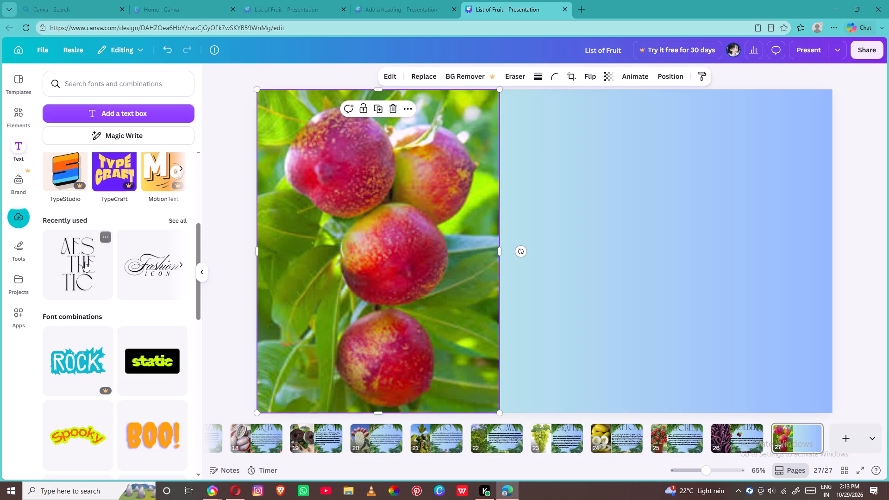
pyautogui.click(559, 241)
pyautogui.click(559, 241)
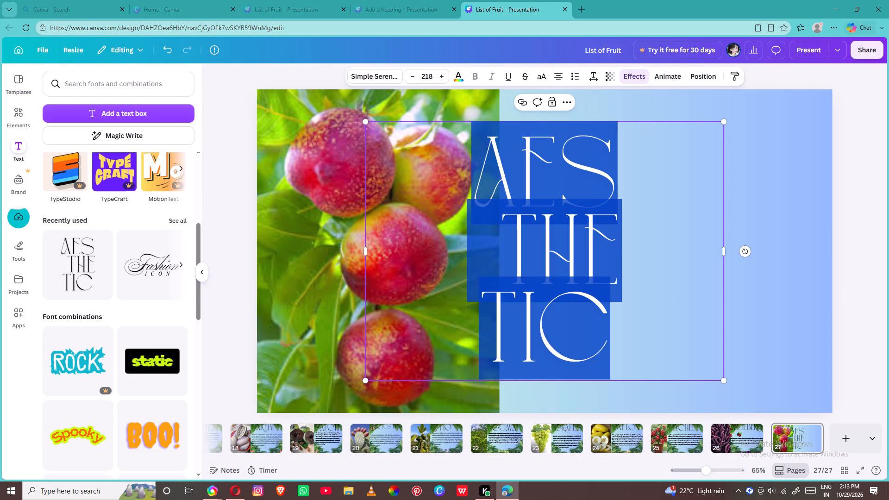
pyautogui.click(559, 241)
pyautogui.click(559, 241)
pyautogui.click(559, 241)
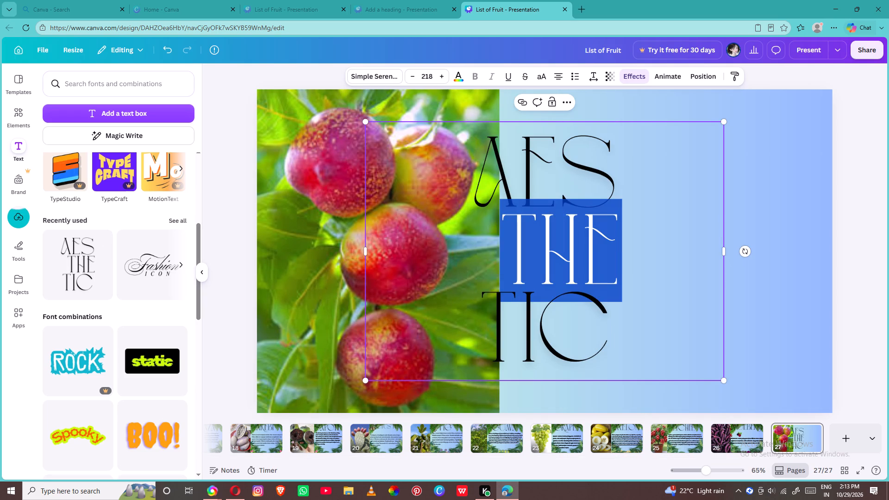
pyautogui.click(635, 309)
pyautogui.click(634, 310)
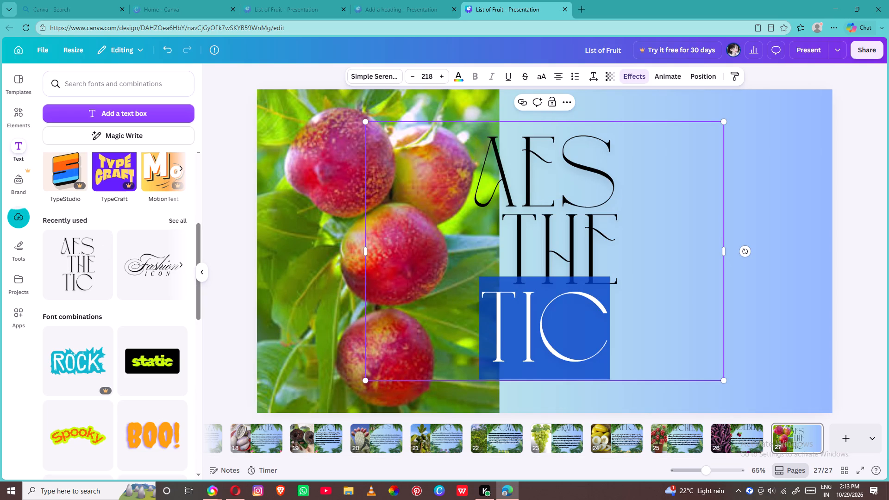
pyautogui.tripleClick(630, 278)
pyautogui.doubleClick(659, 282)
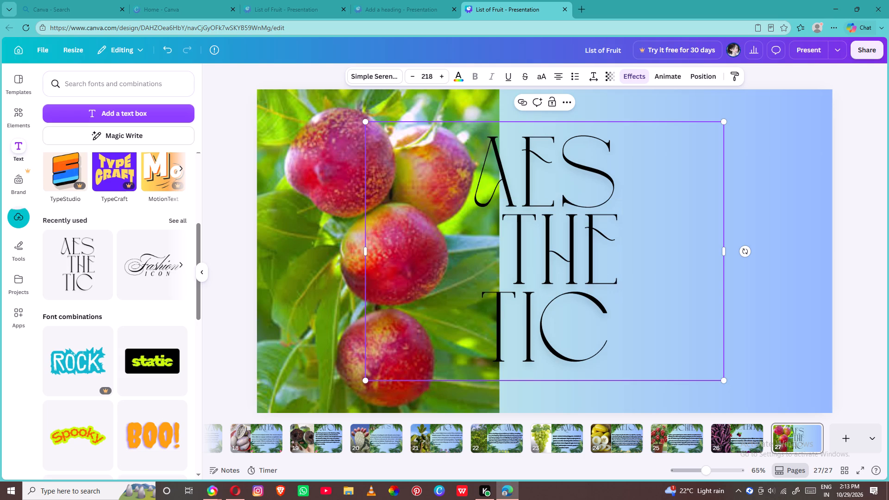
pyautogui.doubleClick(659, 282)
pyautogui.doubleClick(498, 226)
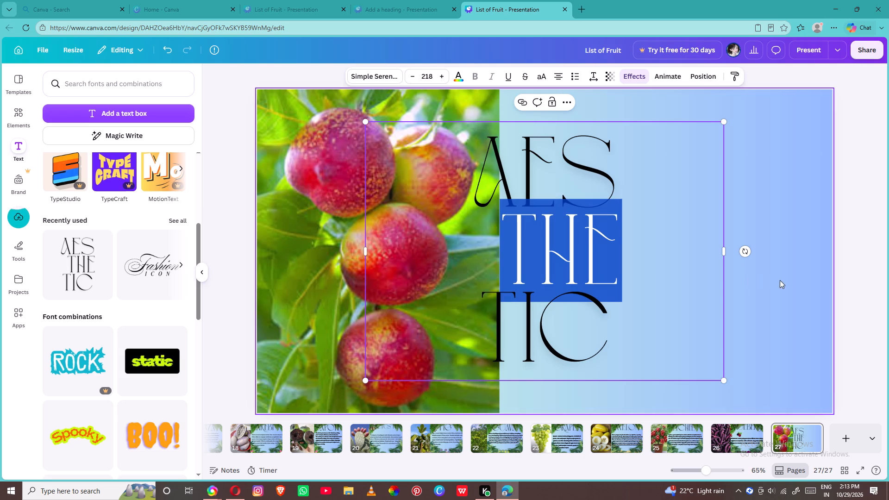
pyautogui.click(815, 289)
pyautogui.doubleClick(584, 217)
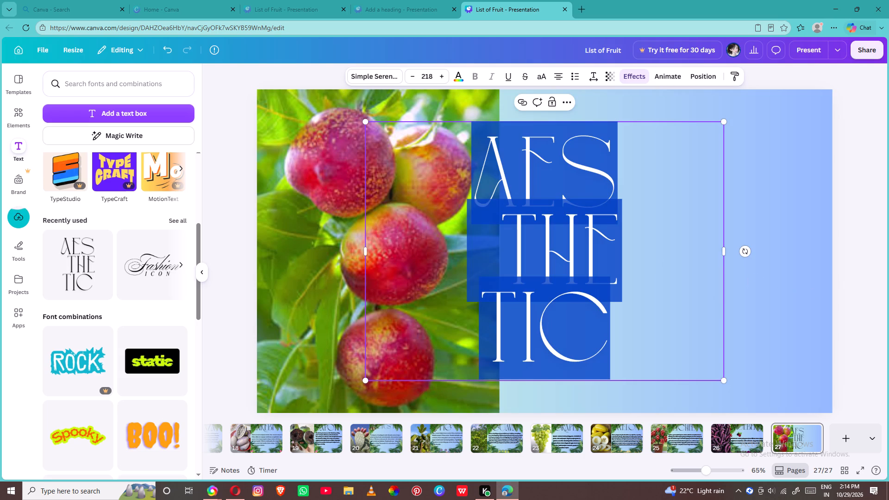
pyautogui.press('BackSpace')
pyautogui.write('nectari')
pyautogui.press('n')
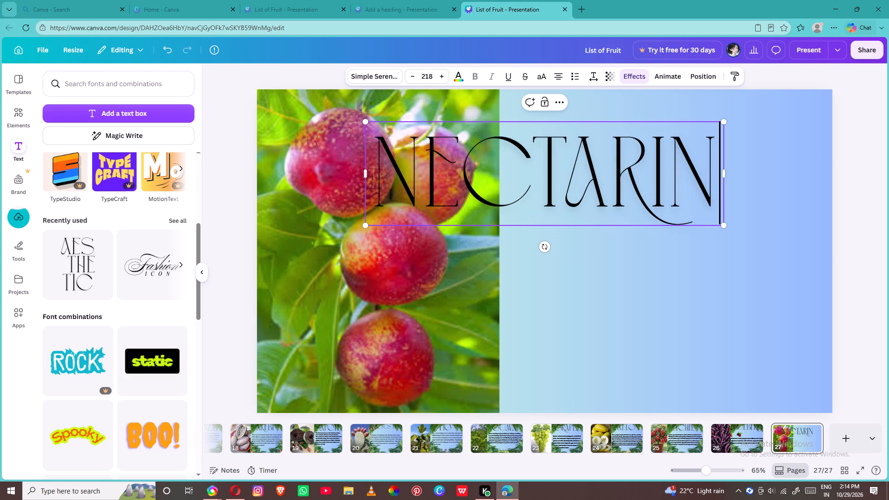
pyautogui.press('e')
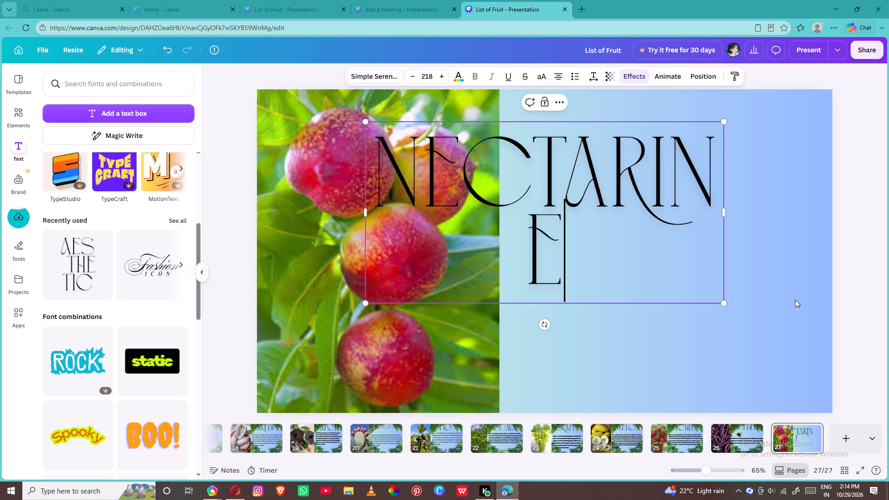
# Widen the heading's text box so that NECTARINE fits on one line.
pyautogui.click(724, 267)
pyautogui.moveTo(725, 269); pyautogui.dragTo(768, 270)
pyautogui.click(768, 270)
# Shrink the NECTARINE heading to font size 190 and place it along the page's top edge, beside the photo.
pyautogui.moveTo(666, 199); pyautogui.dragTo(687, 188)
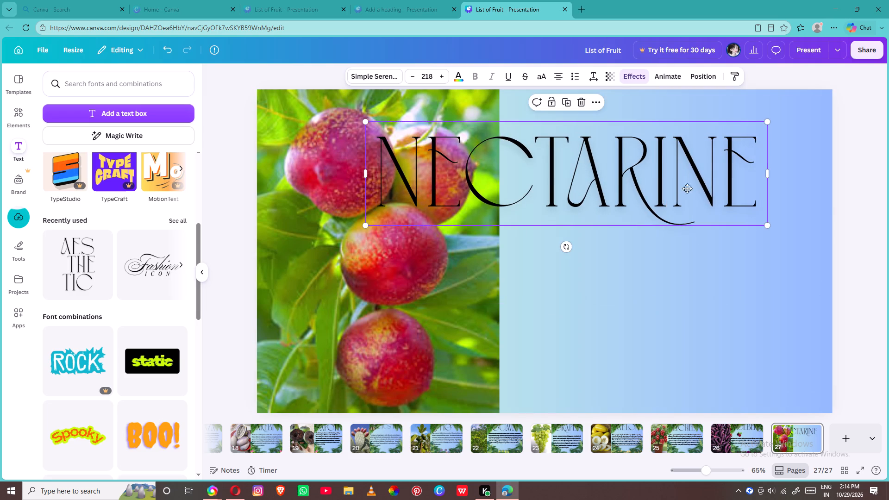
pyautogui.moveTo(687, 188); pyautogui.dragTo(721, 187)
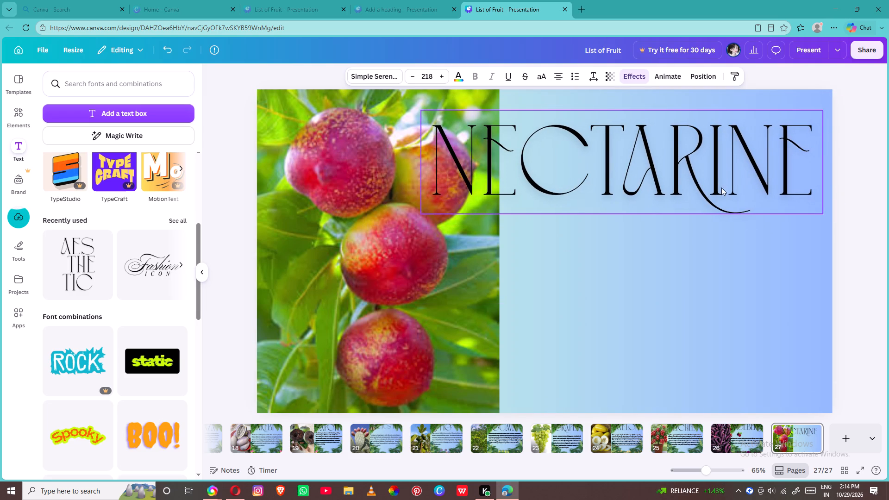
pyautogui.moveTo(424, 111); pyautogui.dragTo(445, 131)
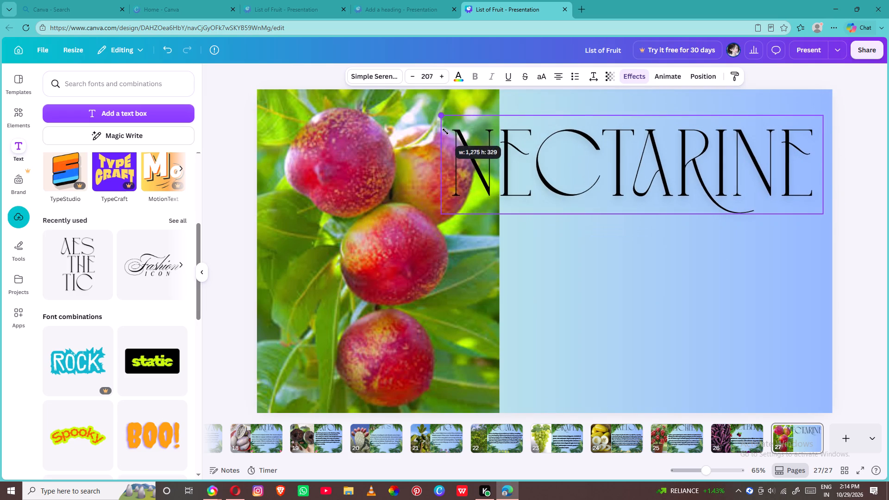
pyautogui.moveTo(445, 131); pyautogui.dragTo(470, 141)
pyautogui.moveTo(563, 251); pyautogui.dragTo(563, 245)
pyautogui.moveTo(579, 197); pyautogui.dragTo(580, 197)
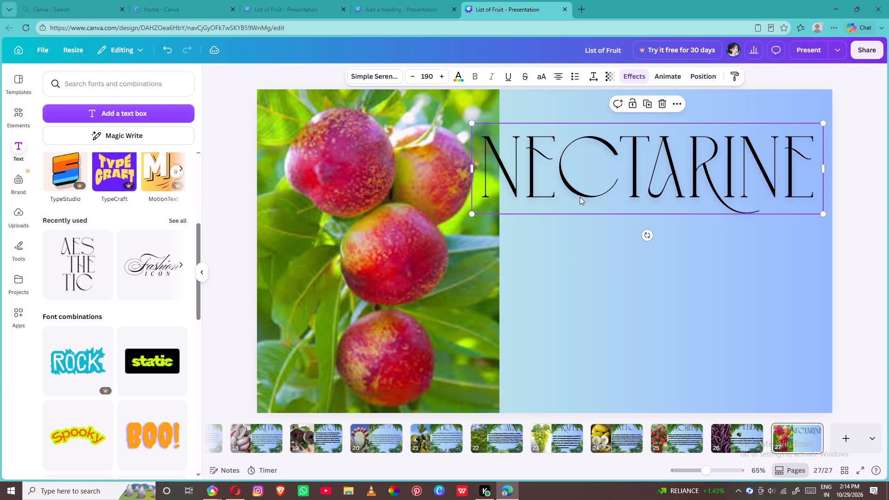
pyautogui.moveTo(580, 197); pyautogui.dragTo(598, 162)
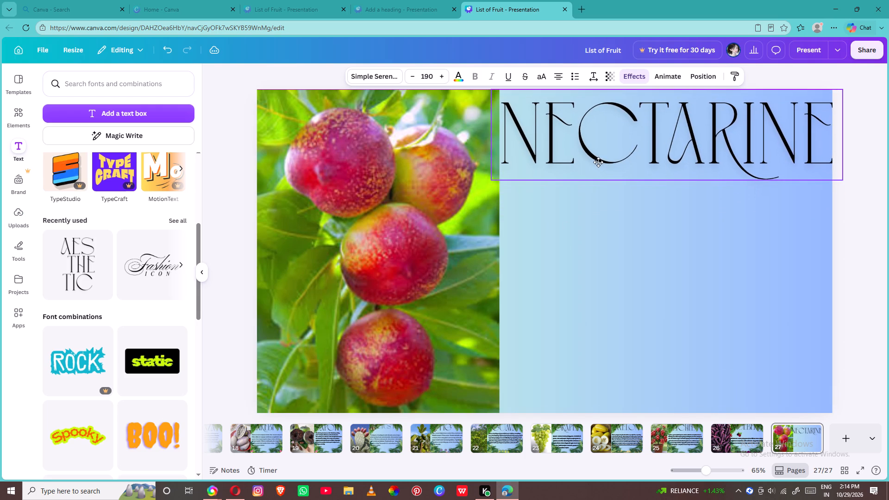
pyautogui.moveTo(598, 162); pyautogui.dragTo(601, 157)
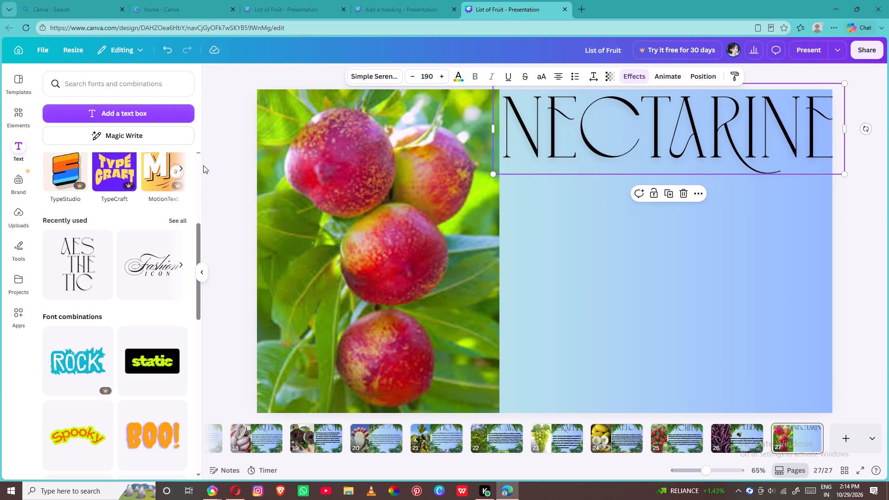
# Add the recently used palm-bush graphic to page 27 and place it along the bottom edge, beside the nectarine photo.
pyautogui.click(19, 145)
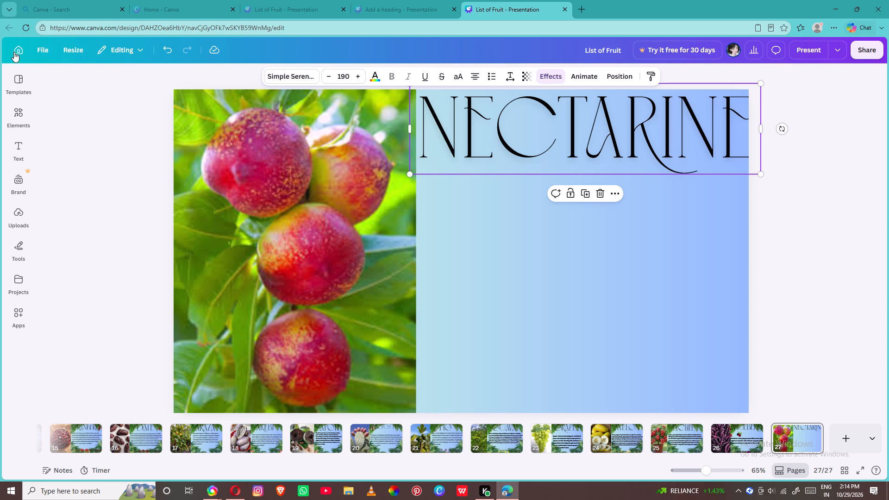
pyautogui.click(9, 122)
pyautogui.click(115, 176)
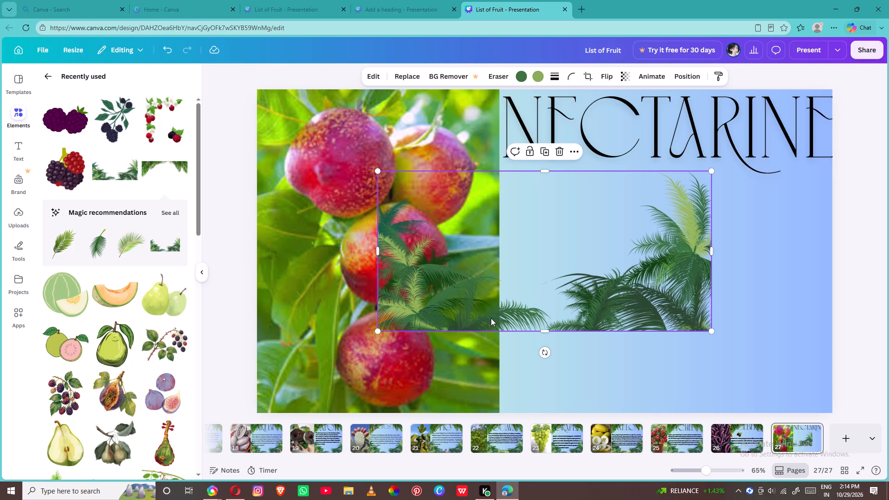
pyautogui.moveTo(492, 314); pyautogui.dragTo(606, 394)
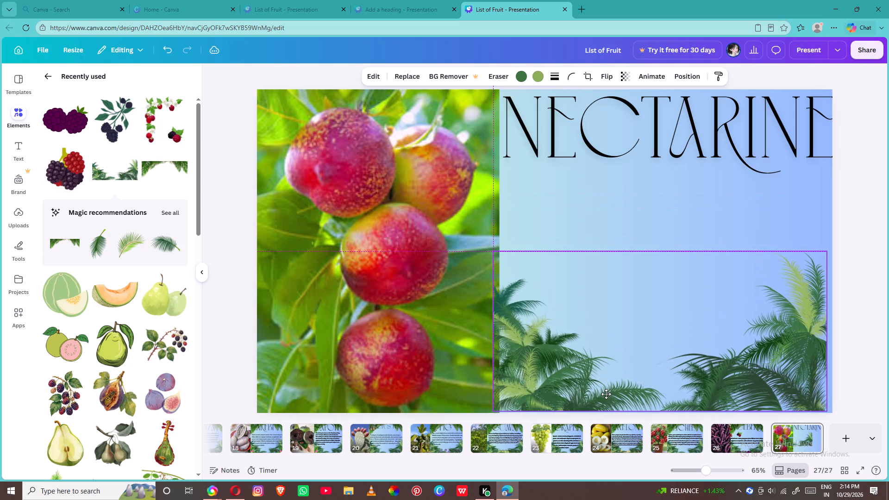
pyautogui.moveTo(606, 394); pyautogui.dragTo(615, 392)
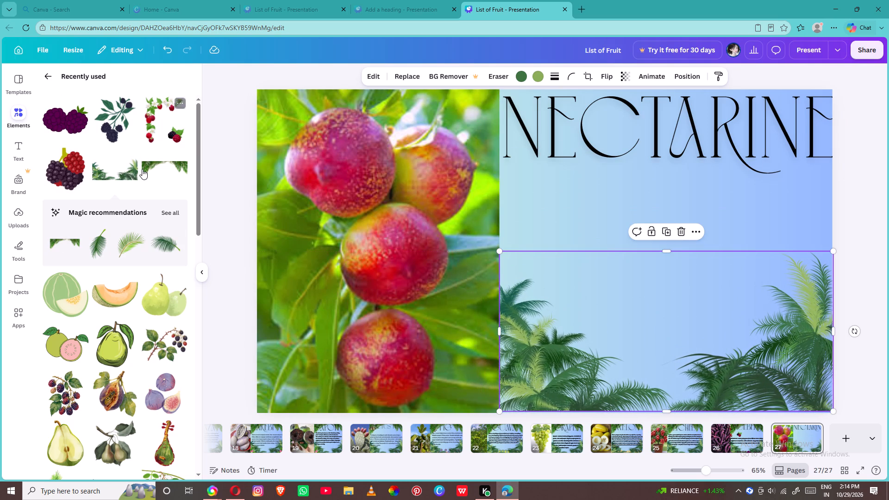
pyautogui.click(158, 162)
pyautogui.moveTo(411, 273); pyautogui.dragTo(492, 244)
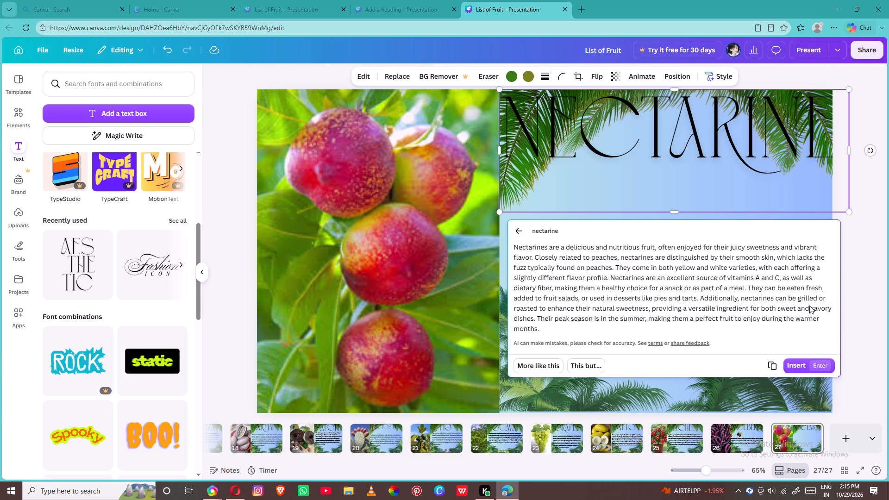
# Refine the generated text with the instruction "short but creative" and insert it on page 27.
pyautogui.click(583, 362)
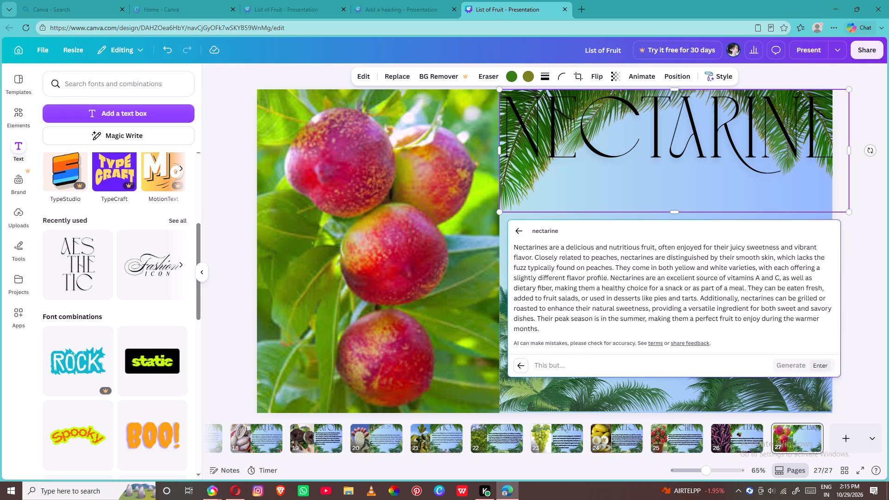
pyautogui.write('short but creative')
pyautogui.press('Return')
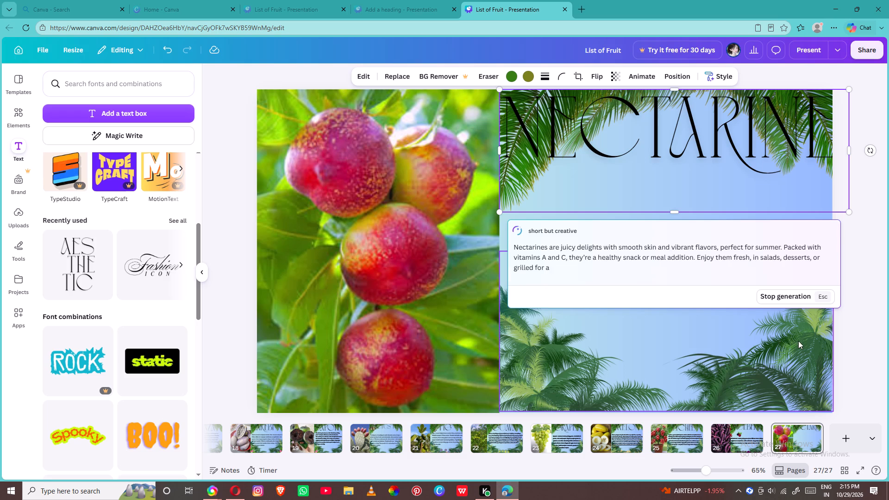
pyautogui.click(789, 308)
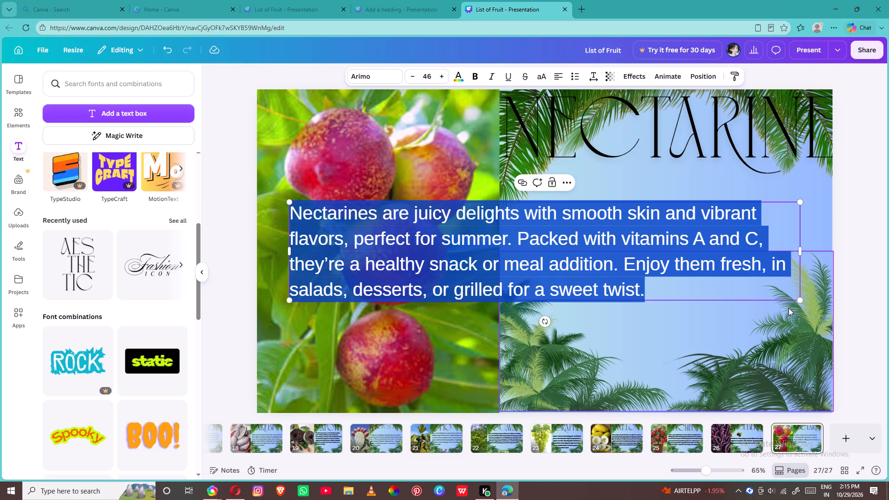
# Set the nectarine description in Gladiola at font size 37, with its text box shrunk to fit beside the photo.
pyautogui.click(389, 74)
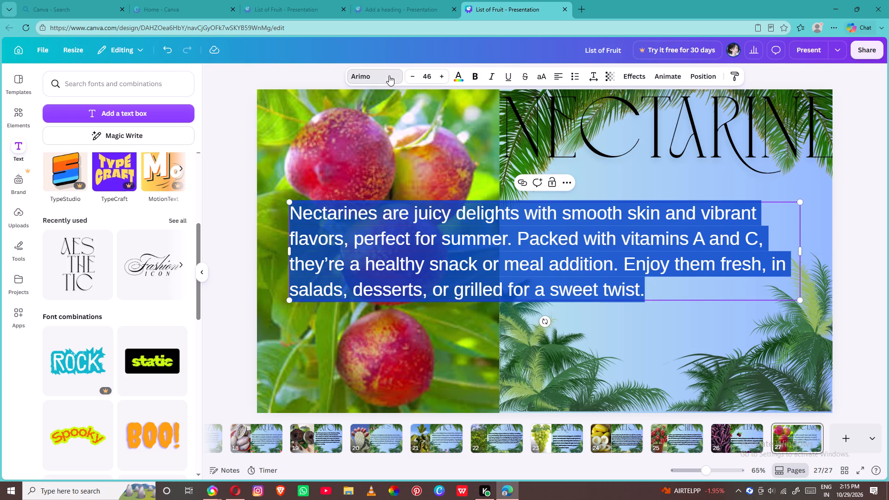
pyautogui.click(142, 198)
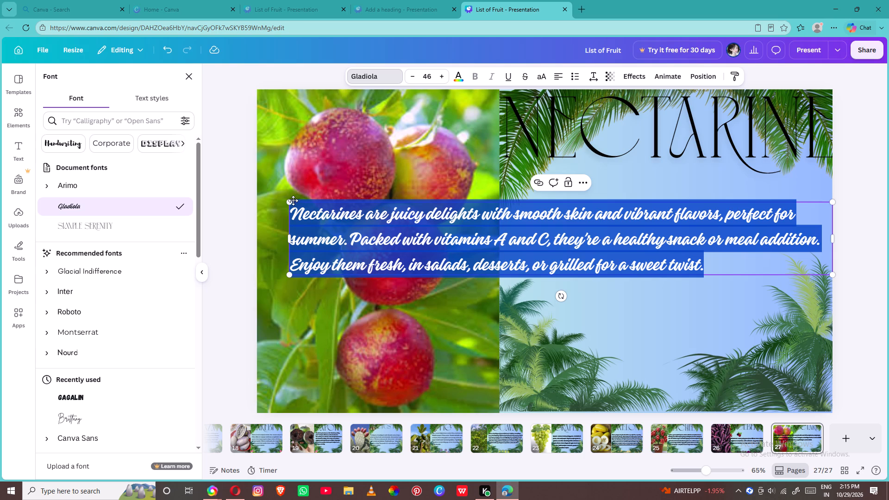
pyautogui.moveTo(289, 201); pyautogui.dragTo(510, 235)
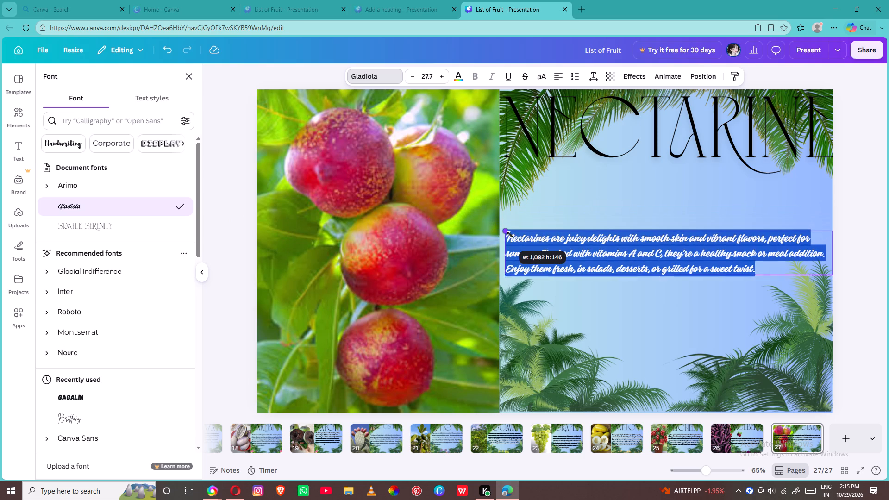
pyautogui.moveTo(510, 235); pyautogui.dragTo(524, 237)
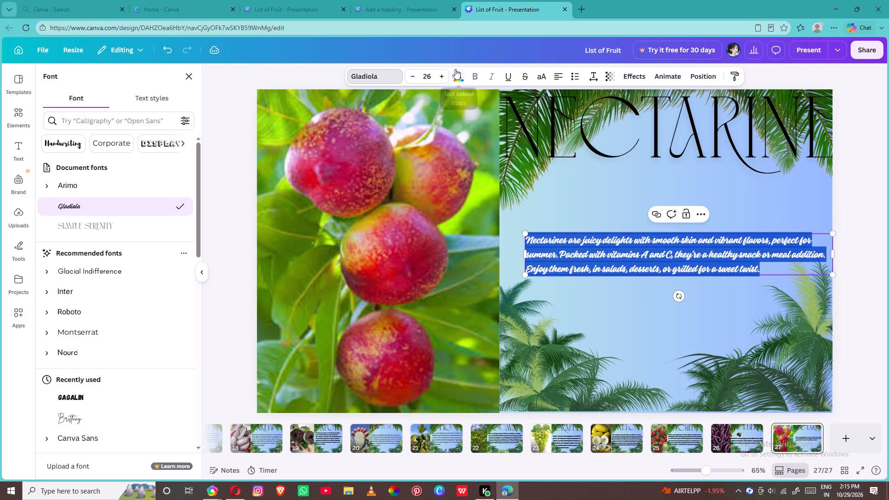
pyautogui.tripleClick(438, 76)
pyautogui.tripleClick(438, 76)
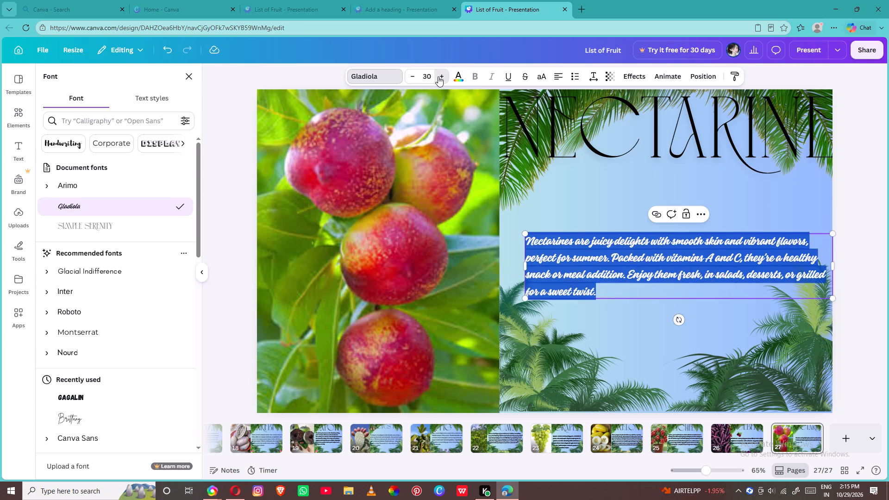
pyautogui.tripleClick(438, 76)
pyautogui.doubleClick(438, 76)
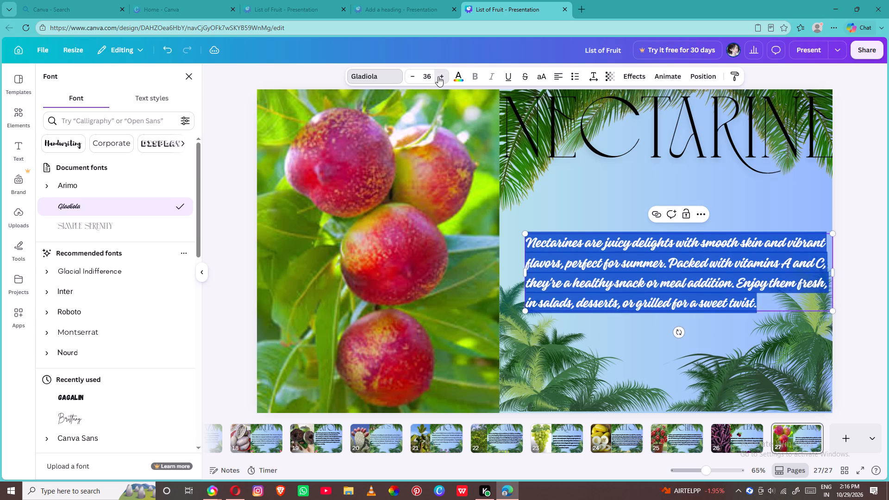
# Move the nectarine description up into the open space between the heading and the lower palms.
pyautogui.click(603, 333)
pyautogui.moveTo(603, 295); pyautogui.dragTo(603, 291)
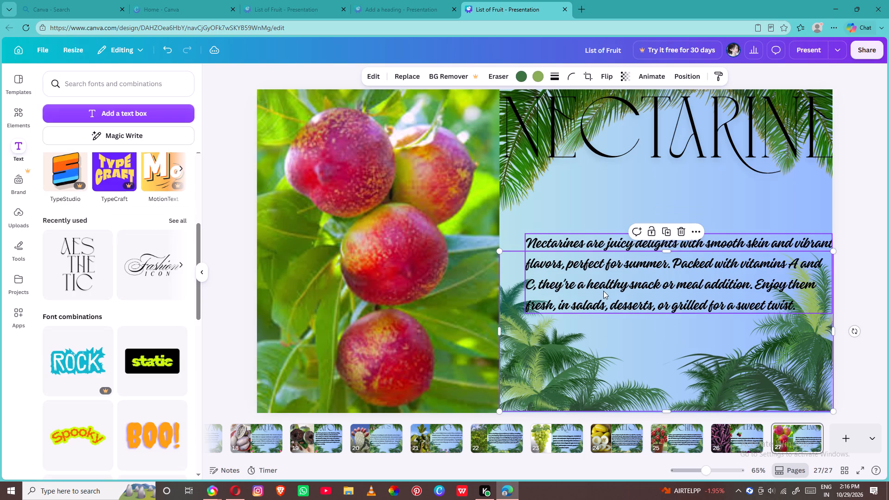
pyautogui.moveTo(603, 291); pyautogui.dragTo(606, 295)
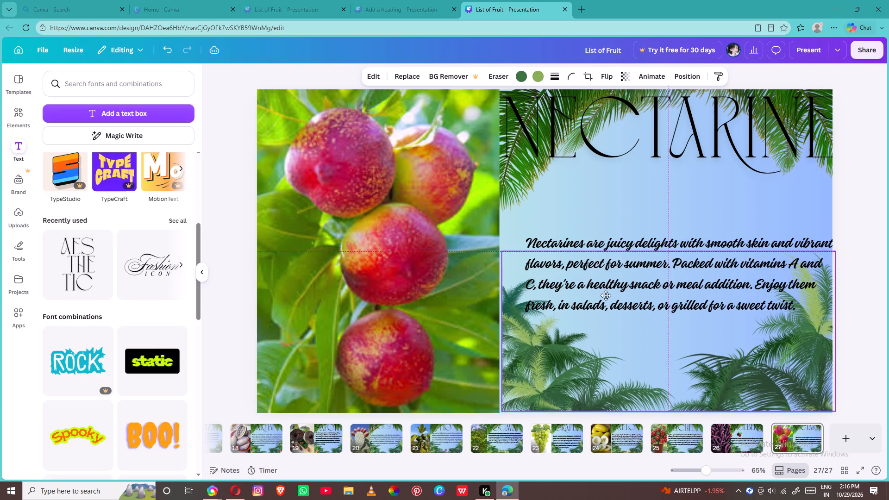
pyautogui.moveTo(606, 295); pyautogui.dragTo(602, 300)
pyautogui.moveTo(593, 240); pyautogui.dragTo(586, 218)
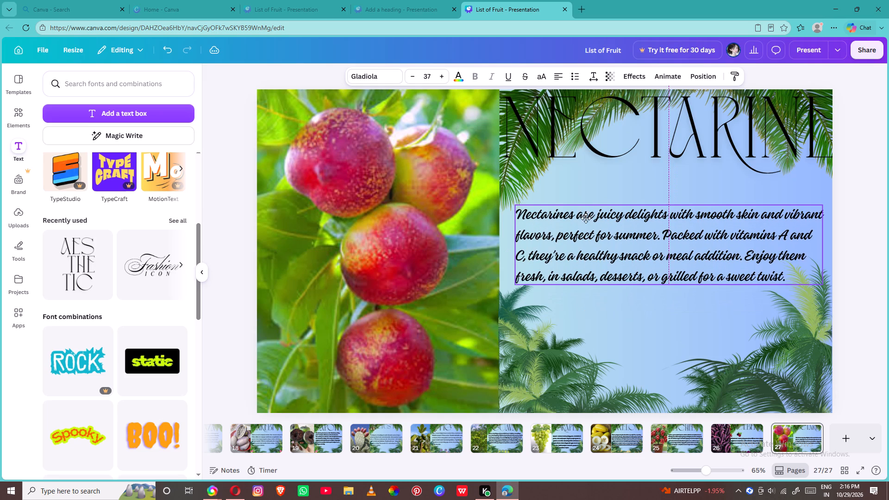
pyautogui.moveTo(586, 218); pyautogui.dragTo(587, 233)
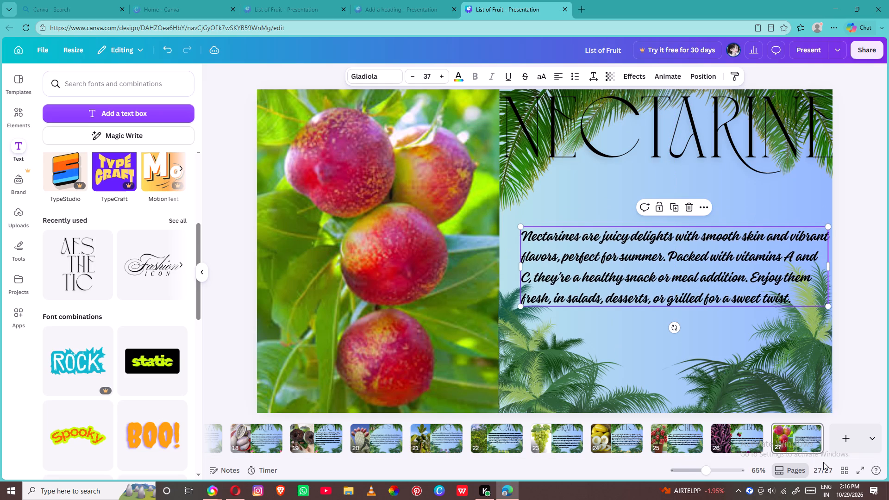
# Add a new page 28 after the nectarine page.
pyautogui.click(842, 444)
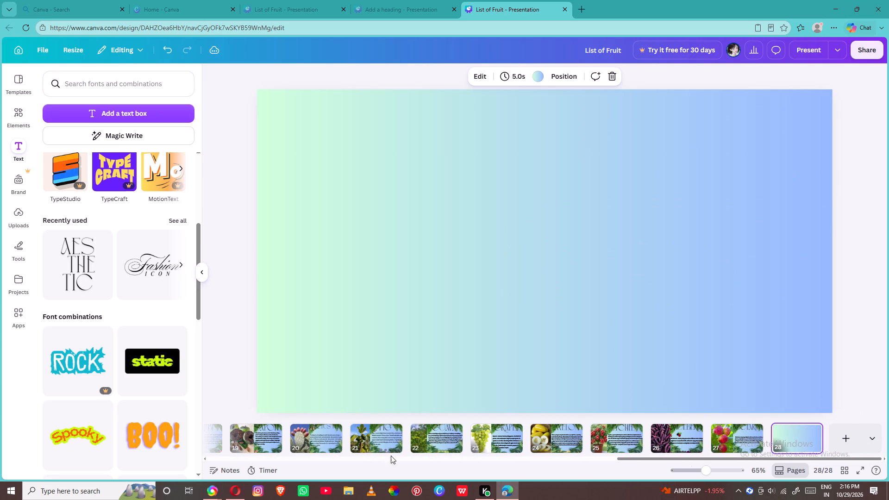
# Switch to Opera, check the A to Z fruit list for the next fruit and search Google Images for "orange".
pyautogui.click(235, 486)
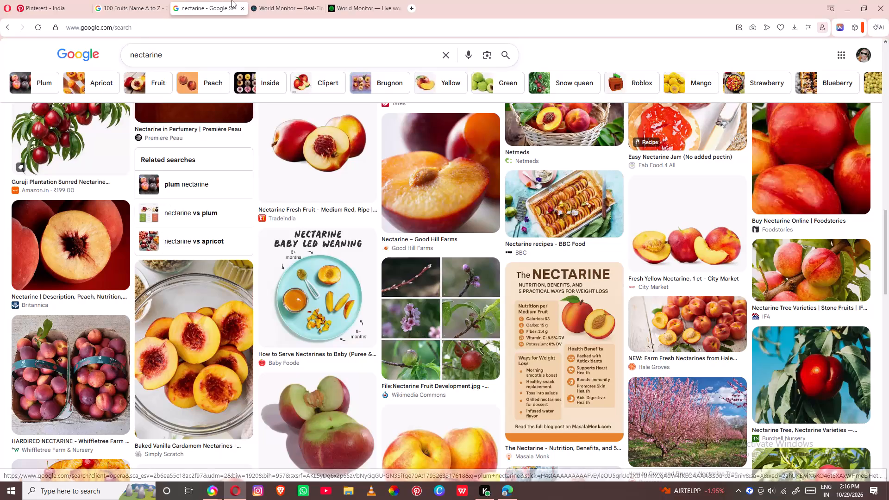
pyautogui.click(137, 7)
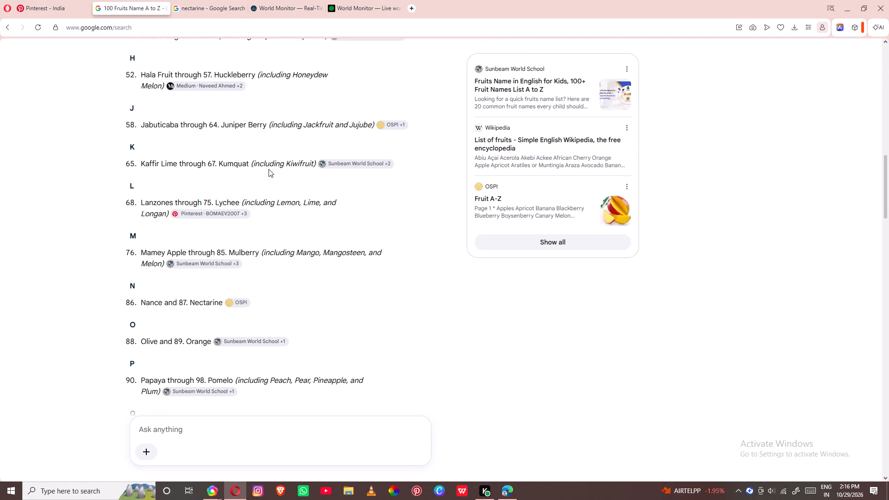
pyautogui.click(176, 4)
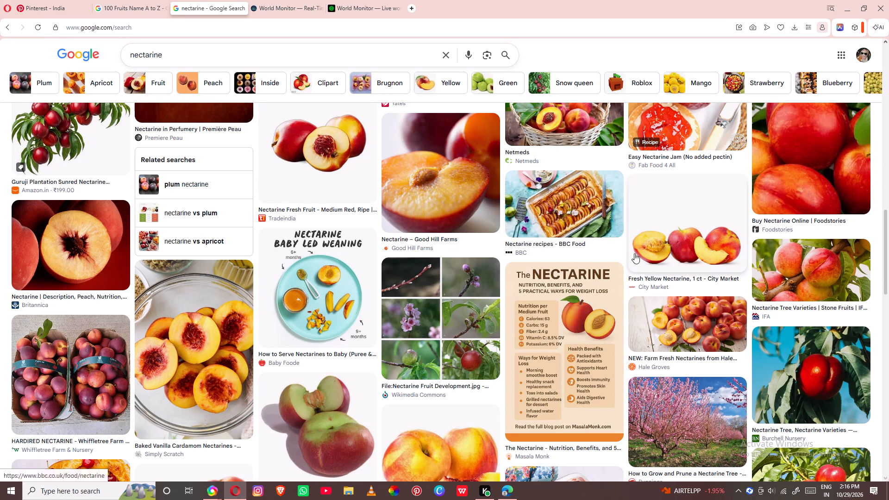
pyautogui.click(451, 48)
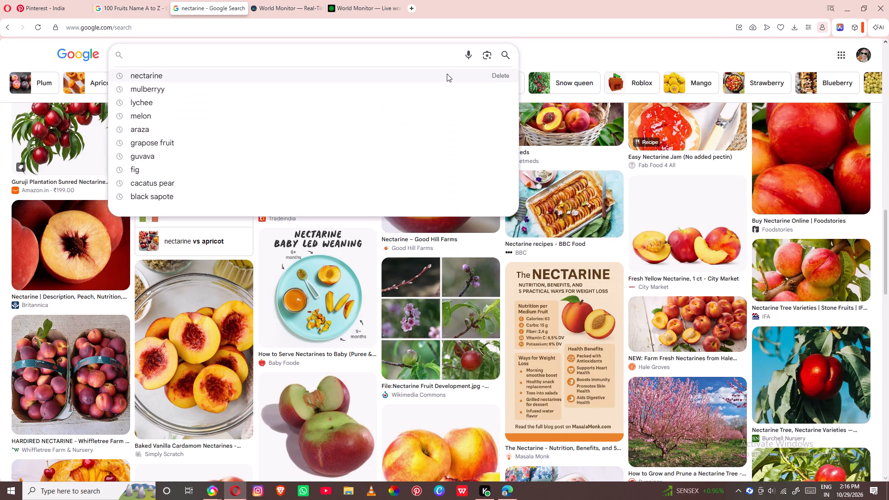
pyautogui.press('o')
pyautogui.write('rang')
pyautogui.press('e')
pyautogui.press('Return')
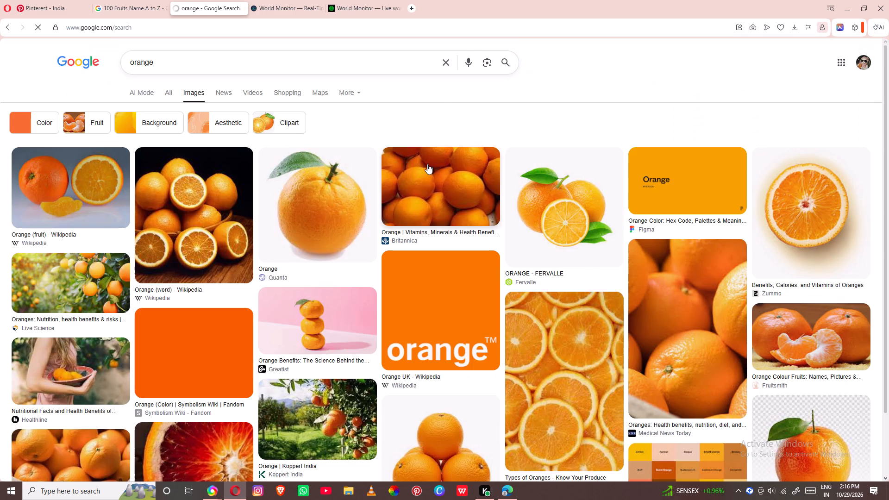
# Copy the Amazon.in orange tree photo from the image results and paste it onto page 28 in Canva in Edge.
pyautogui.scroll(-5, 426, 202)
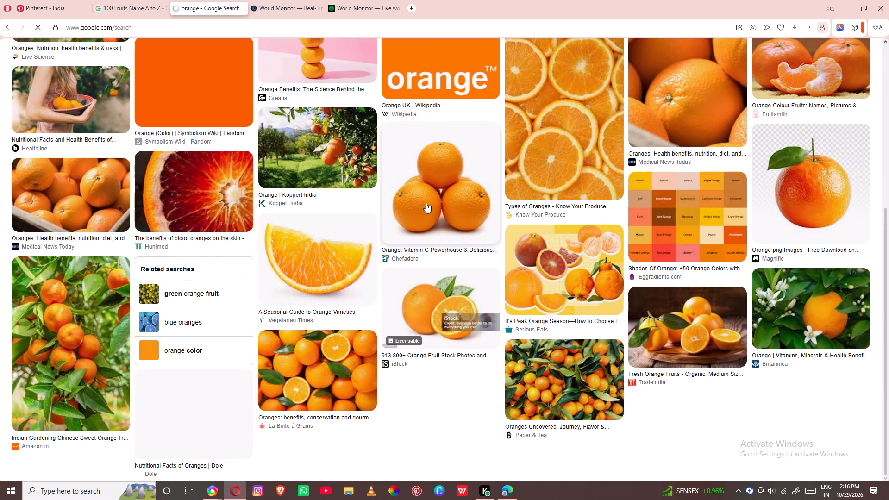
pyautogui.rightClick(117, 322)
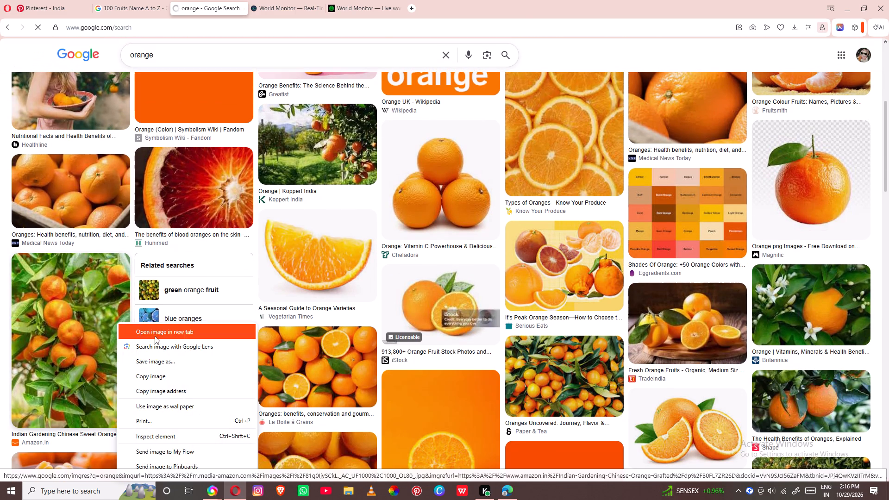
pyautogui.click(158, 375)
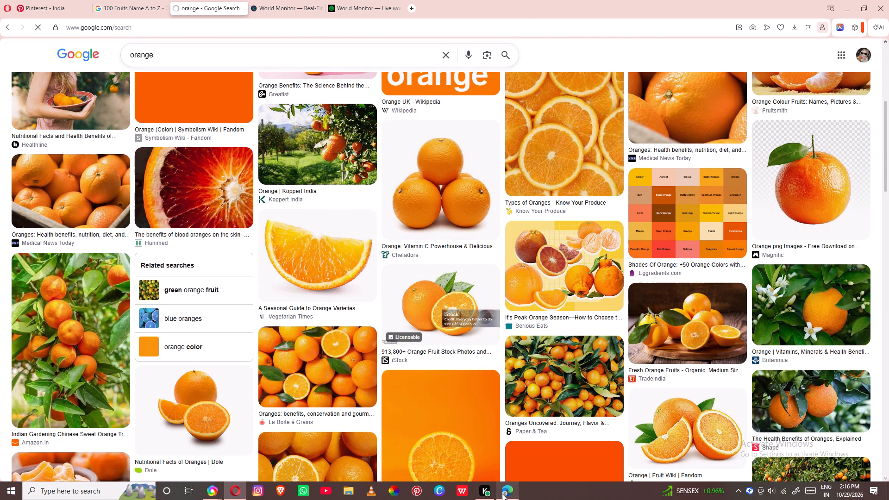
pyautogui.click(502, 494)
pyautogui.rightClick(303, 150)
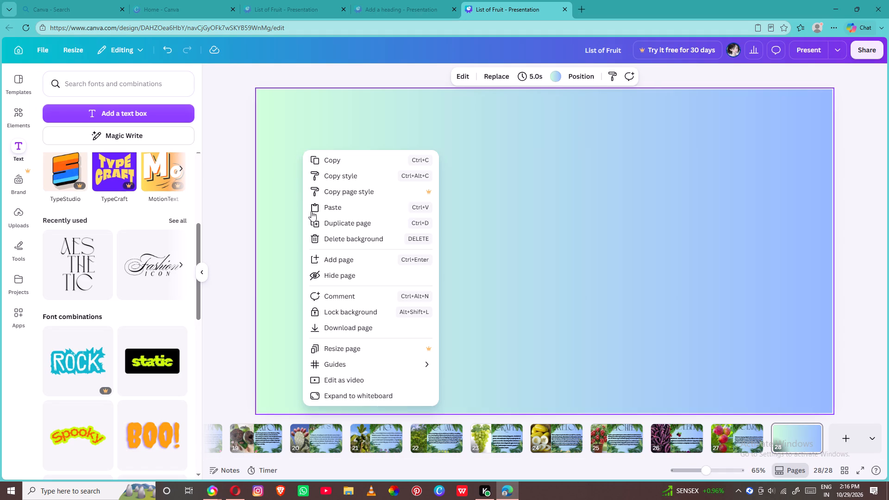
pyautogui.click(319, 211)
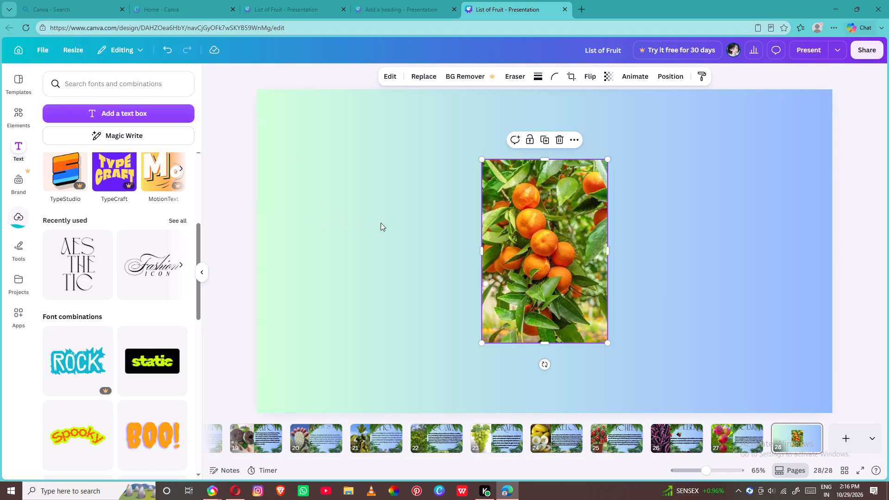
# Move the orange tree photo to the page's upper-left corner and enlarge it proportionally to fill the full page height.
pyautogui.moveTo(528, 254); pyautogui.dragTo(301, 184)
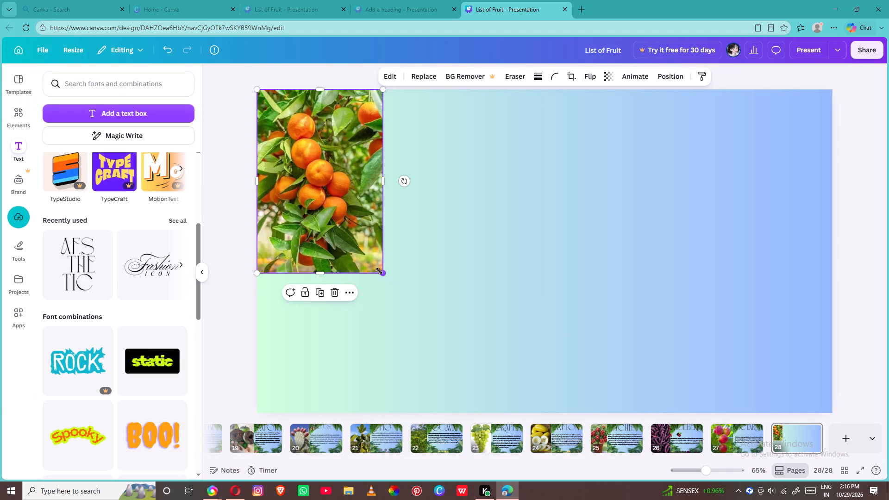
pyautogui.moveTo(379, 271); pyautogui.dragTo(407, 434)
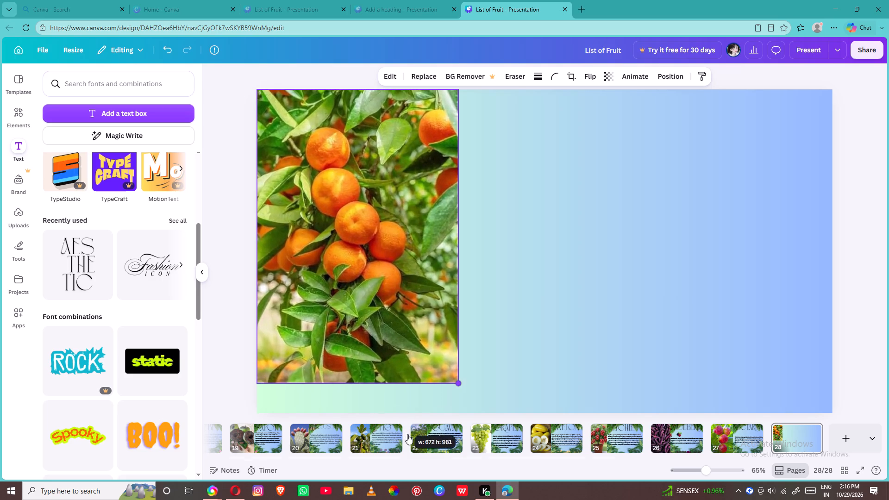
pyautogui.moveTo(407, 434); pyautogui.dragTo(418, 452)
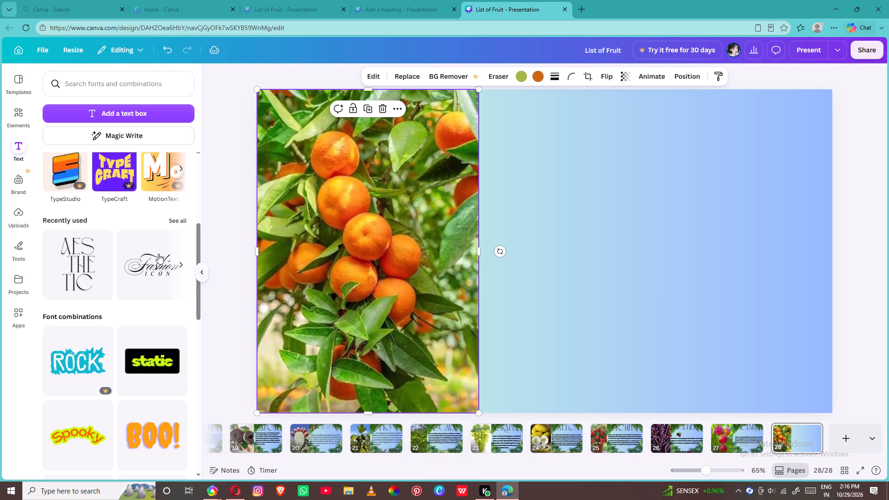
# Add the recently used AESTHETIC text style, replace its text with "orange", and place the heading at the top of the area beside the photo.
pyautogui.click(65, 245)
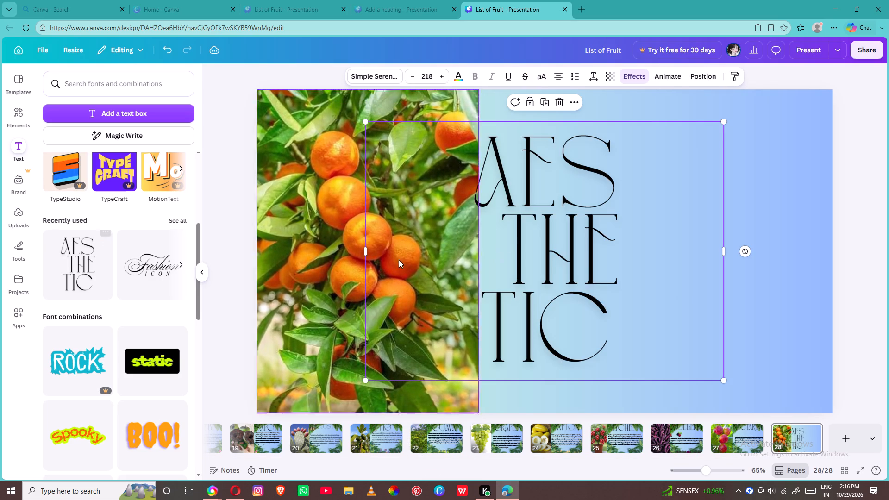
pyautogui.click(575, 269)
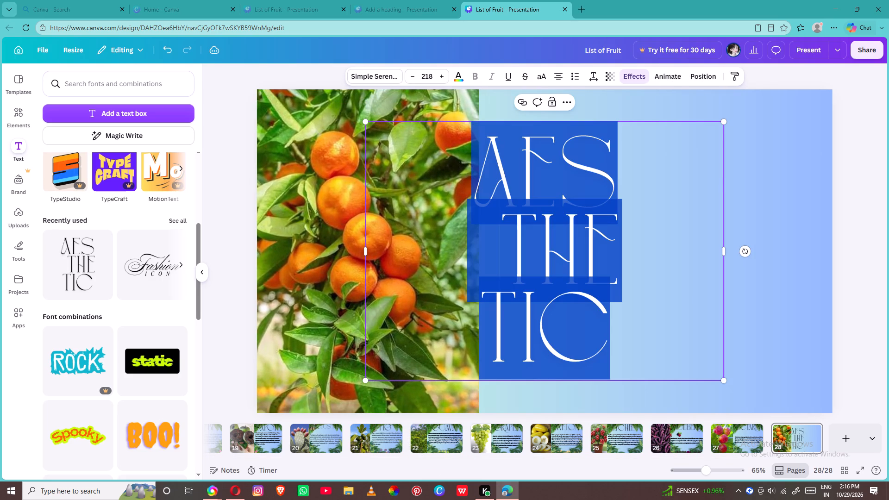
pyautogui.press('BackSpace')
pyautogui.write('orange')
pyautogui.moveTo(563, 297); pyautogui.dragTo(570, 273)
pyautogui.moveTo(588, 211); pyautogui.dragTo(649, 187)
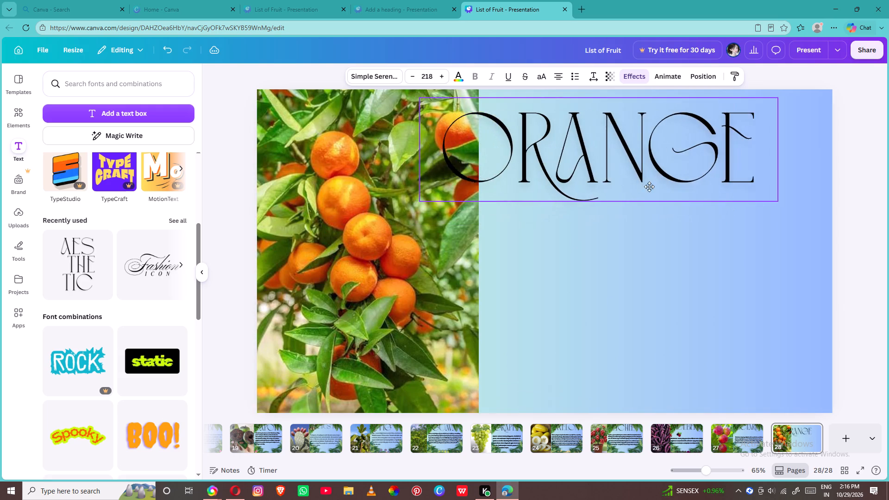
pyautogui.moveTo(649, 187); pyautogui.dragTo(709, 181)
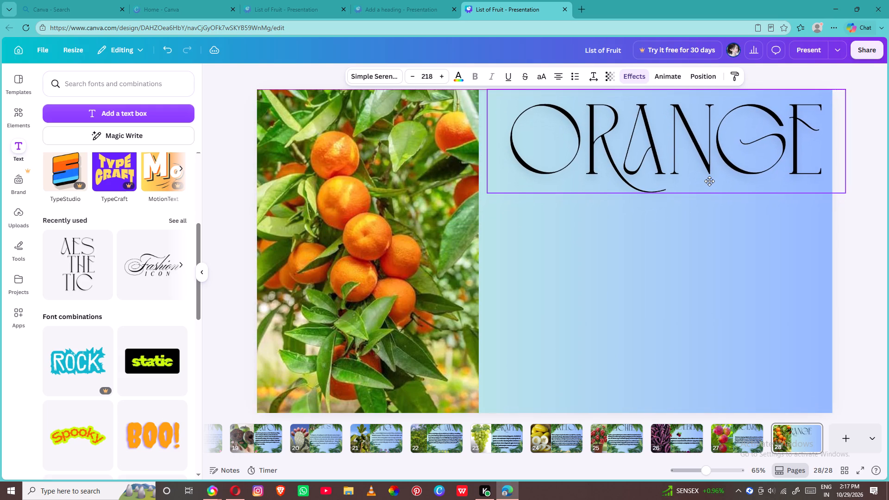
pyautogui.moveTo(709, 181); pyautogui.dragTo(702, 169)
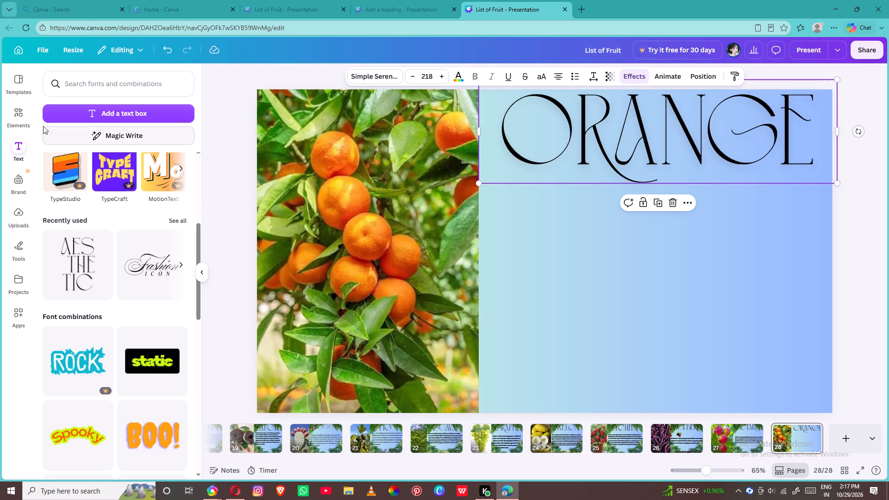
# Add the recently used lower palm tree border and fit it, about 1,180 wide, along the page bottom from the photo's edge to the page edge.
pyautogui.click(18, 115)
pyautogui.click(128, 177)
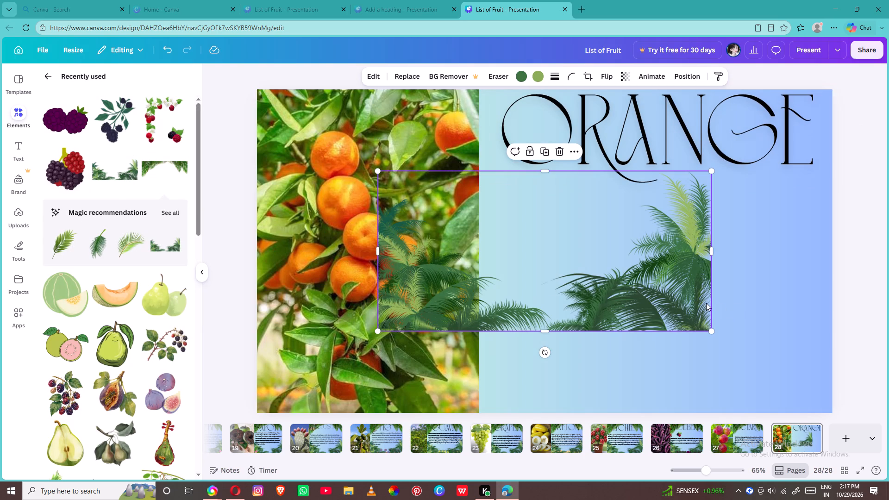
pyautogui.moveTo(711, 305); pyautogui.dragTo(736, 300)
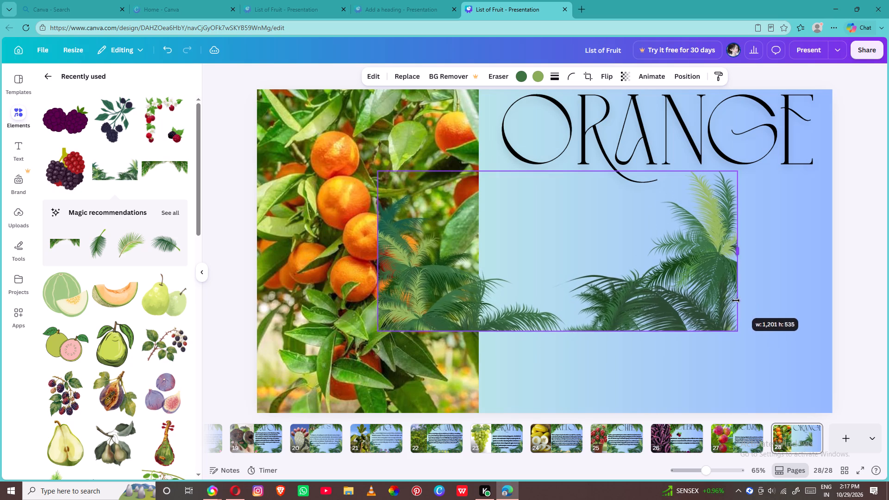
pyautogui.moveTo(736, 300); pyautogui.dragTo(722, 295)
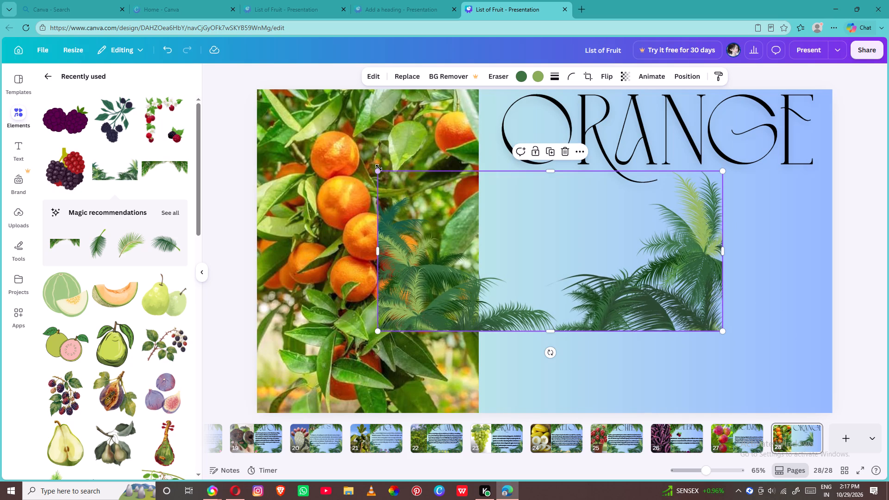
pyautogui.moveTo(376, 168); pyautogui.dragTo(403, 207)
pyautogui.click(403, 207)
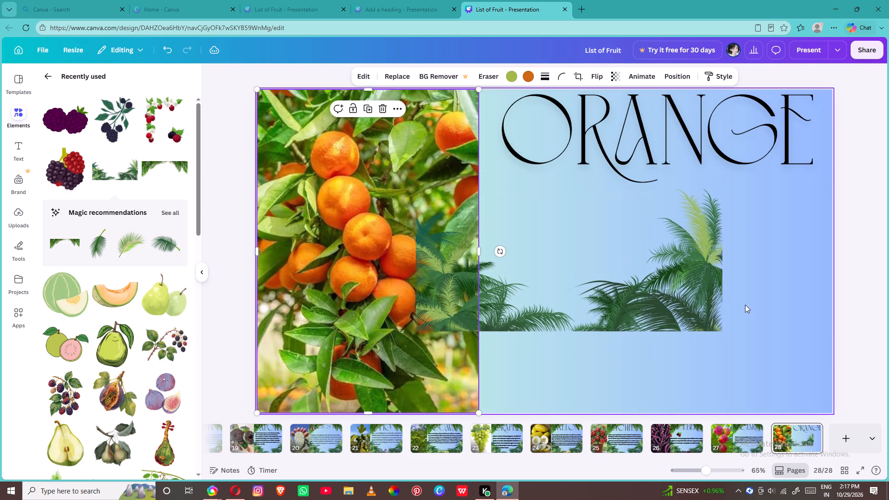
pyautogui.click(723, 293)
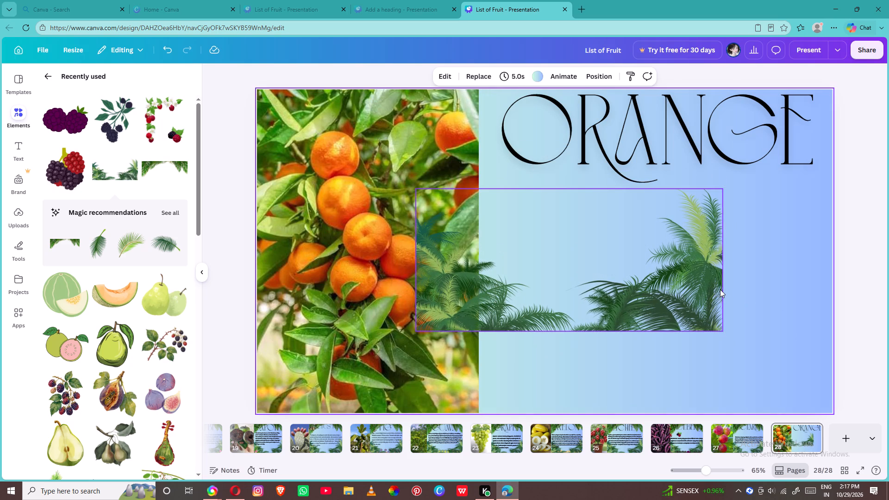
pyautogui.click(720, 289)
pyautogui.moveTo(725, 290); pyautogui.dragTo(740, 296)
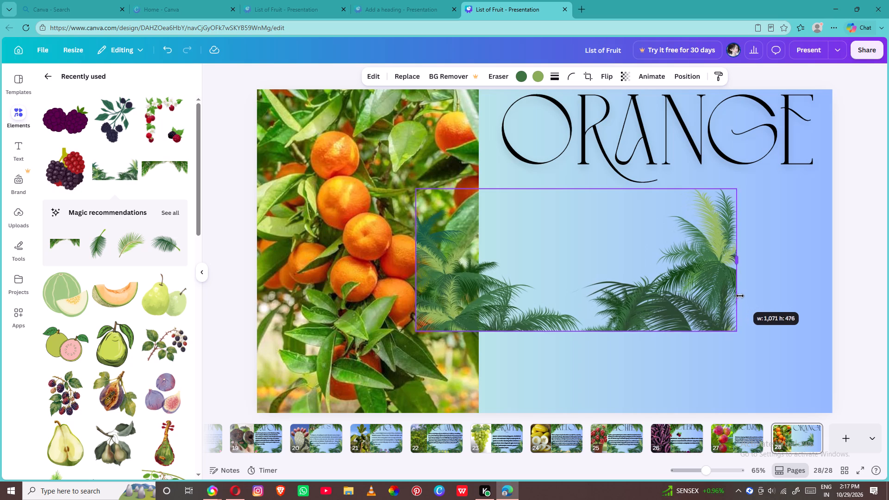
pyautogui.moveTo(740, 296); pyautogui.dragTo(744, 298)
pyautogui.moveTo(662, 280); pyautogui.dragTo(737, 352)
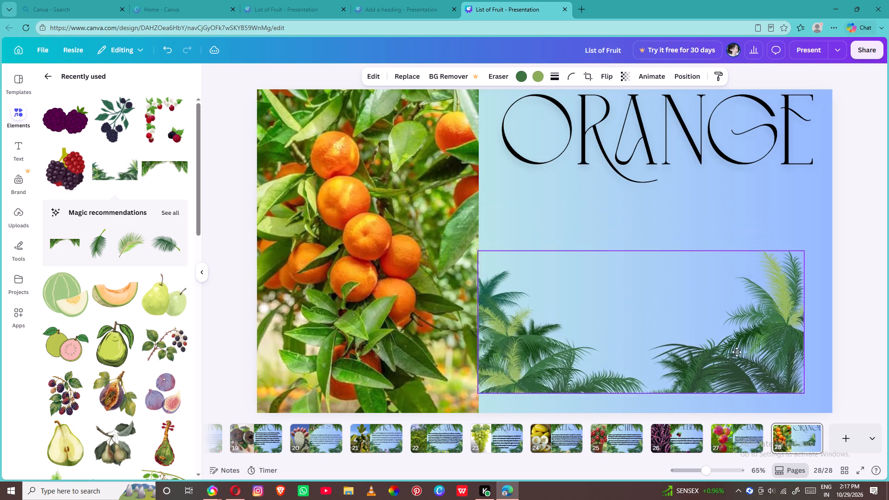
pyautogui.moveTo(737, 352); pyautogui.dragTo(750, 361)
pyautogui.moveTo(508, 308); pyautogui.dragTo(505, 310)
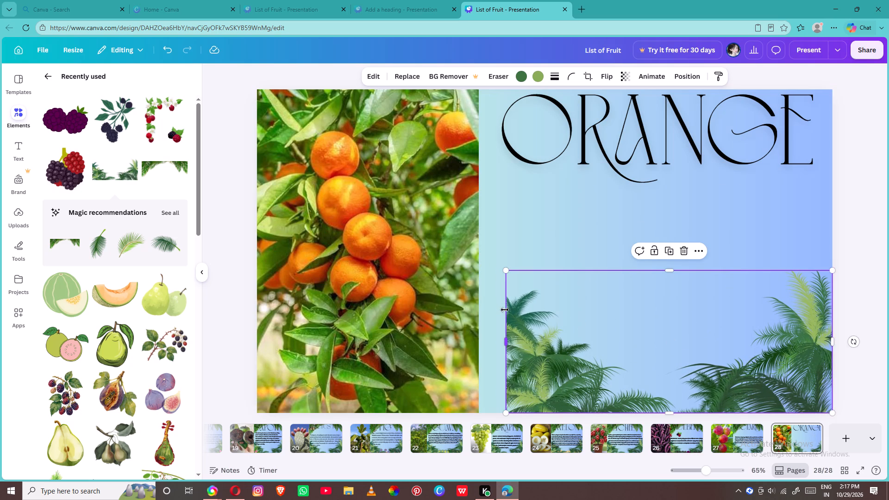
pyautogui.moveTo(505, 310); pyautogui.dragTo(480, 308)
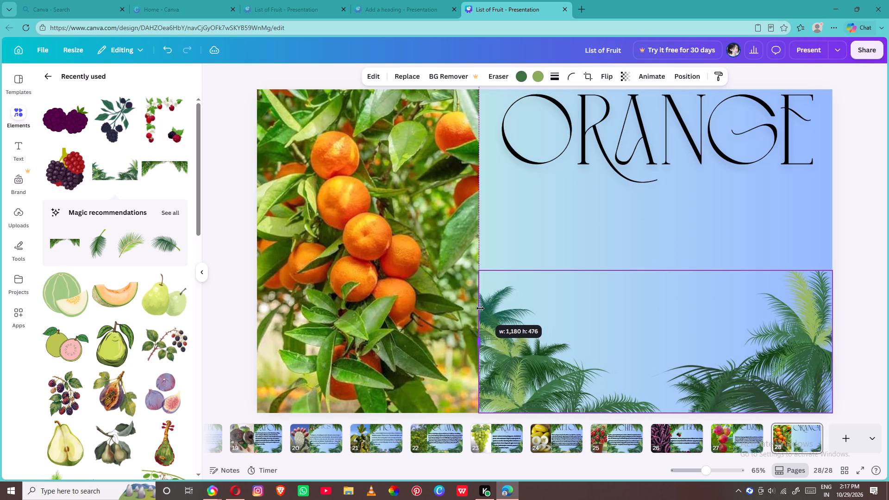
pyautogui.moveTo(480, 308); pyautogui.dragTo(480, 308)
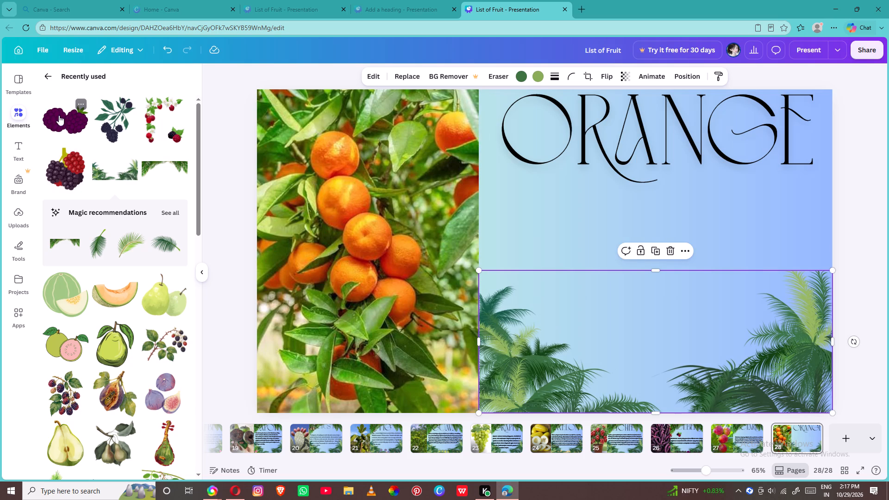
# Add the recently used hanging palm frond border and place it along the page top over the ORANGE heading area, starting at the photo's edge.
pyautogui.click(156, 166)
pyautogui.moveTo(478, 221); pyautogui.dragTo(479, 219)
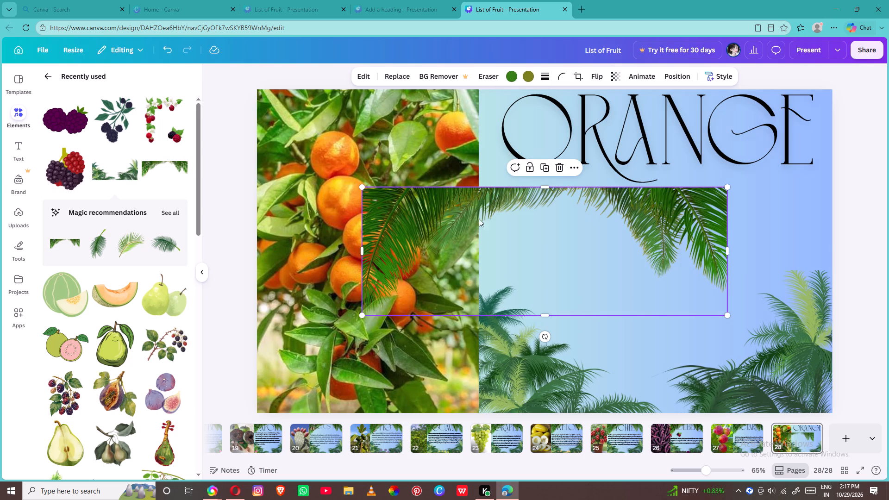
pyautogui.moveTo(479, 219); pyautogui.dragTo(594, 121)
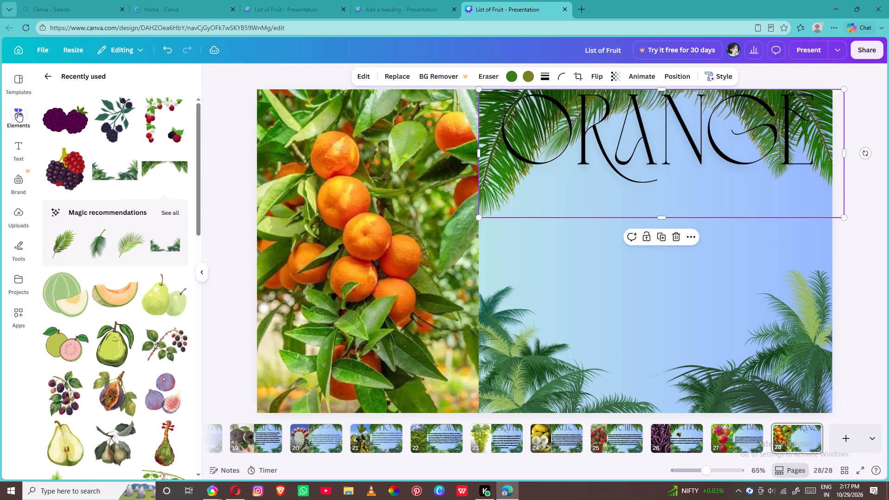
# Search the elements for "orange" and add the realistic whole orange with a leaf from the graphics to the page.
pyautogui.click(47, 76)
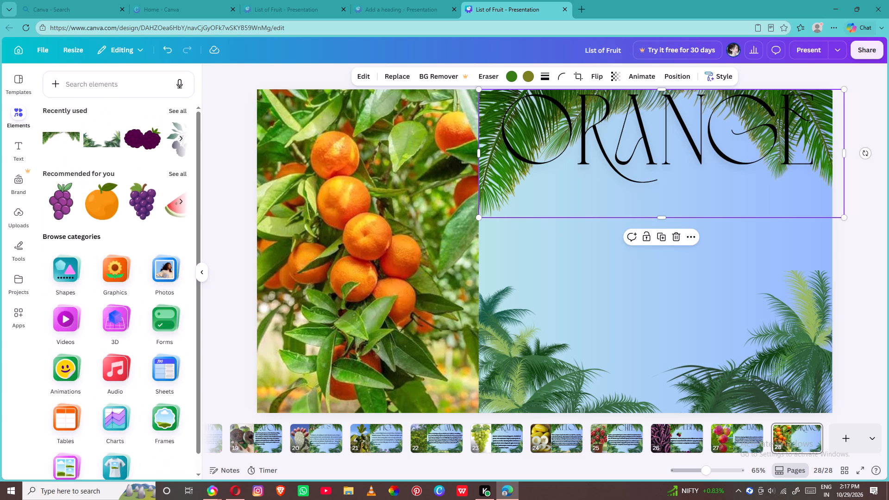
pyautogui.click(115, 86)
pyautogui.write('orange')
pyautogui.press('Return')
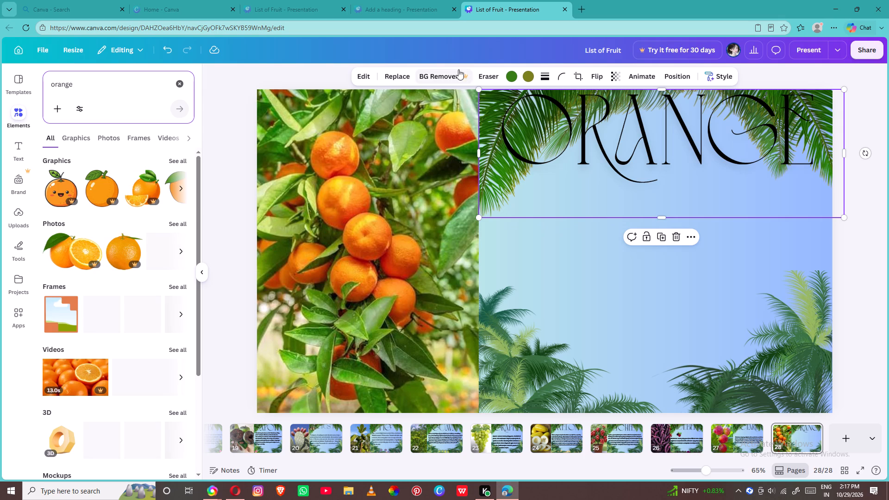
pyautogui.click(185, 161)
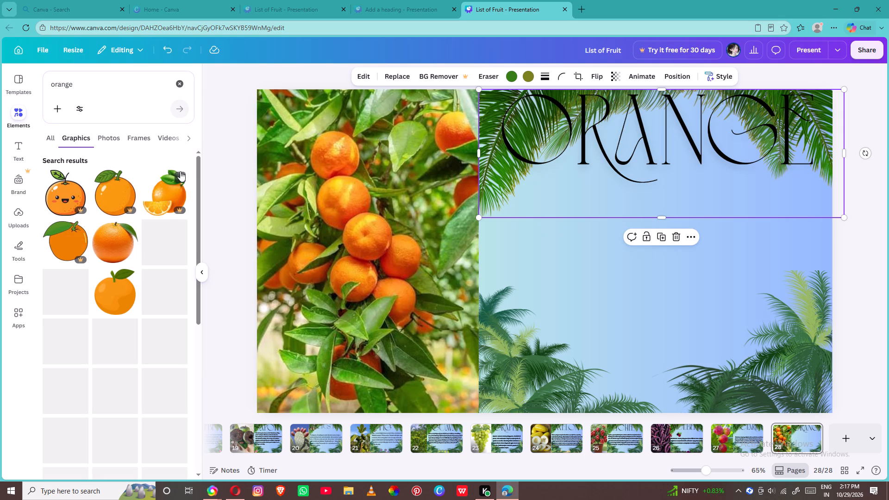
pyautogui.click(112, 244)
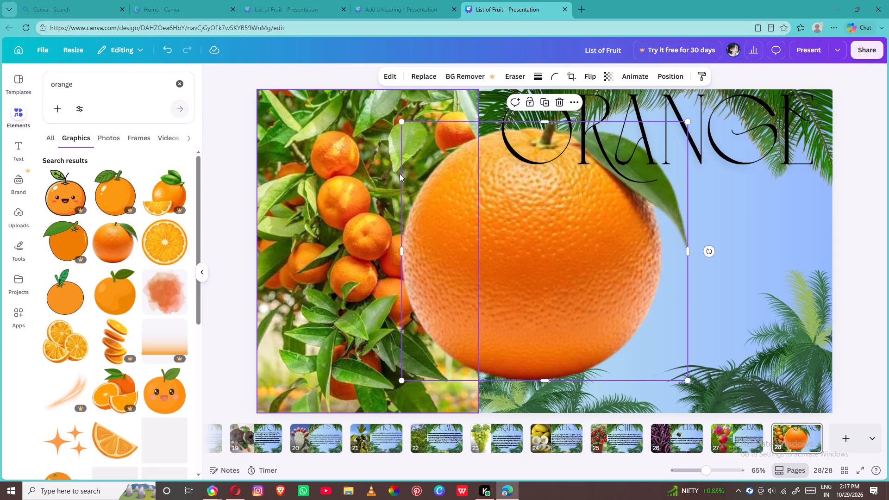
# Shrink the orange graphic to a small icon, place it at the page top just before the heading's O, and tilt it counter-clockwise.
pyautogui.moveTo(401, 124); pyautogui.dragTo(410, 136)
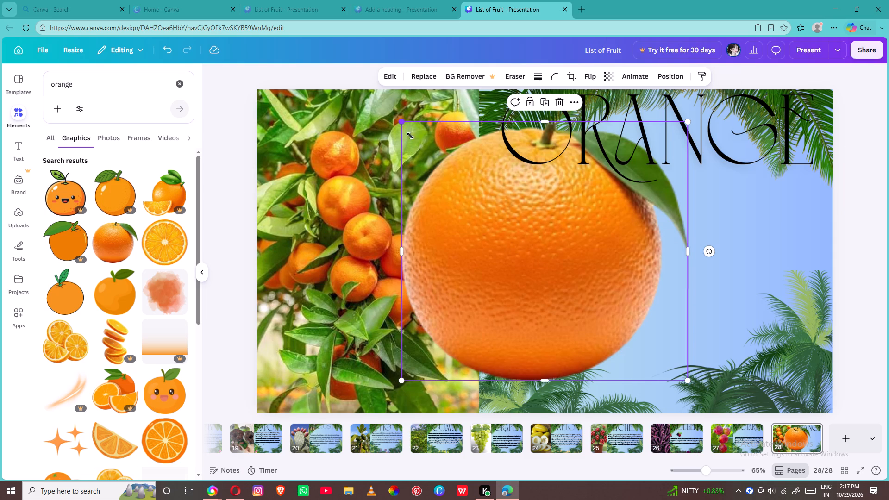
pyautogui.moveTo(410, 136); pyautogui.dragTo(553, 358)
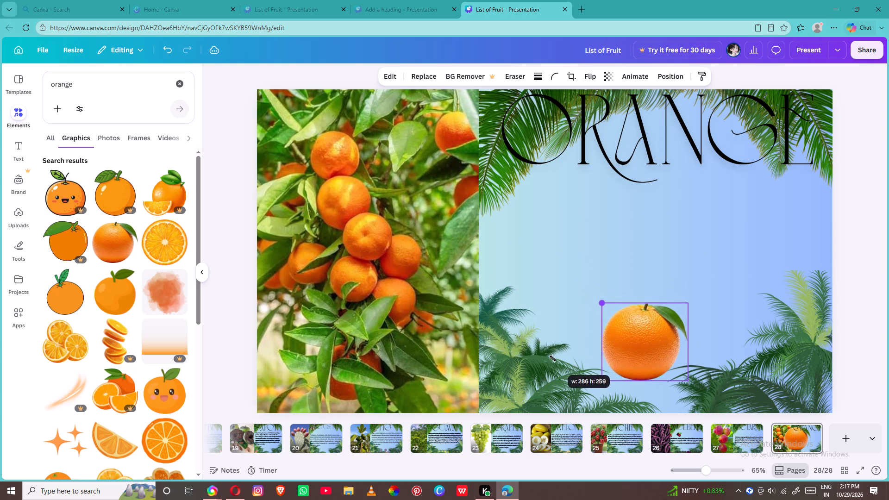
pyautogui.moveTo(553, 358); pyautogui.dragTo(595, 409)
pyautogui.moveTo(674, 371); pyautogui.dragTo(490, 97)
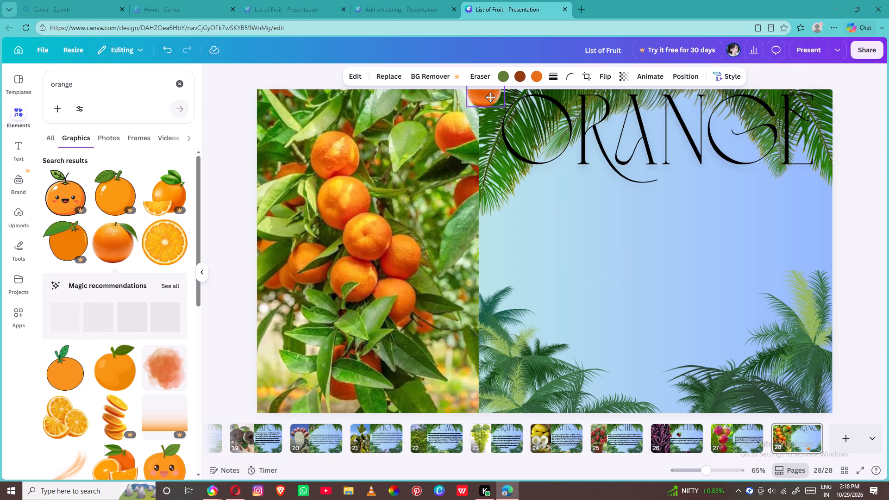
pyautogui.moveTo(490, 97); pyautogui.dragTo(499, 114)
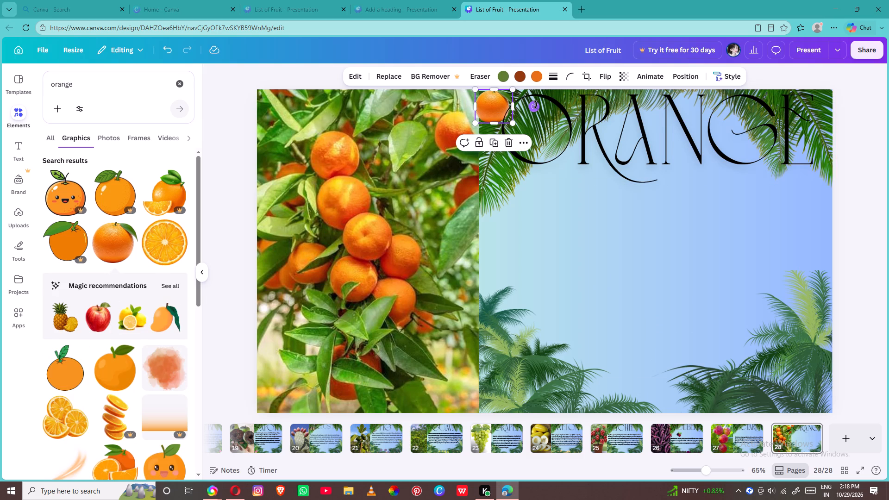
pyautogui.moveTo(536, 104); pyautogui.dragTo(552, 47)
pyautogui.click(505, 109)
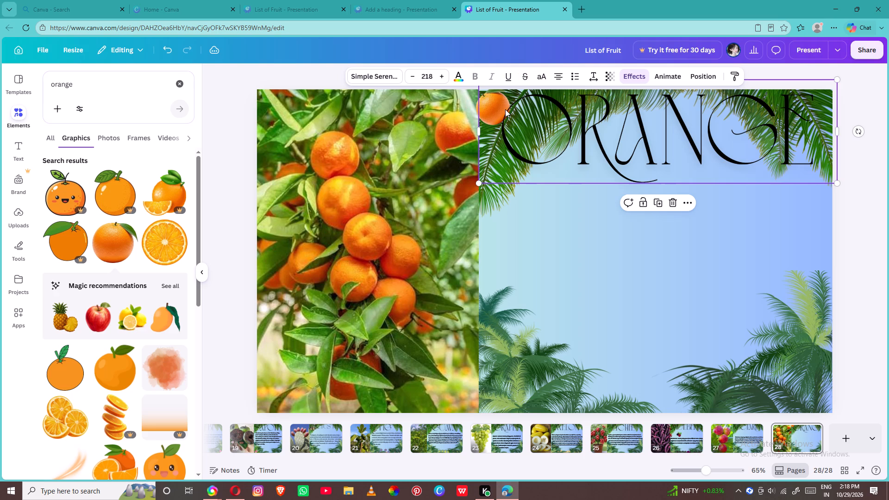
pyautogui.click(501, 106)
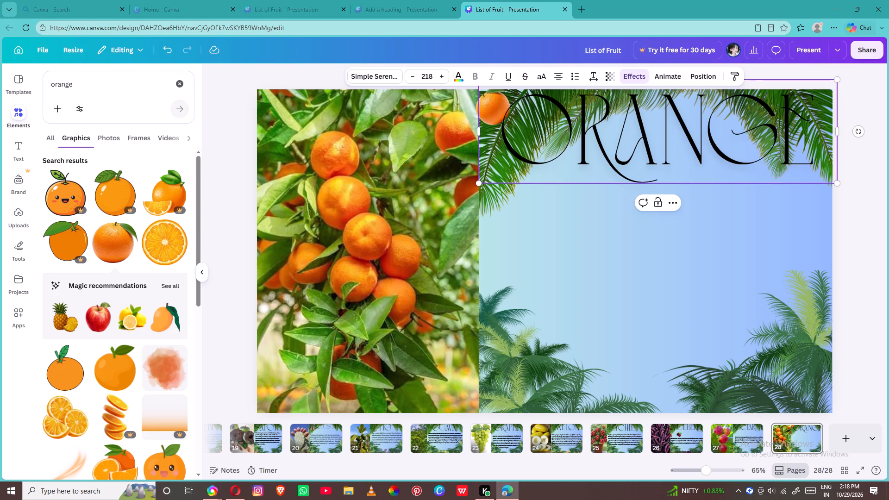
# Browse the orange graphics results and the full set of recommended fruit graphics for another decoration.
pyautogui.scroll(-4, 154, 276)
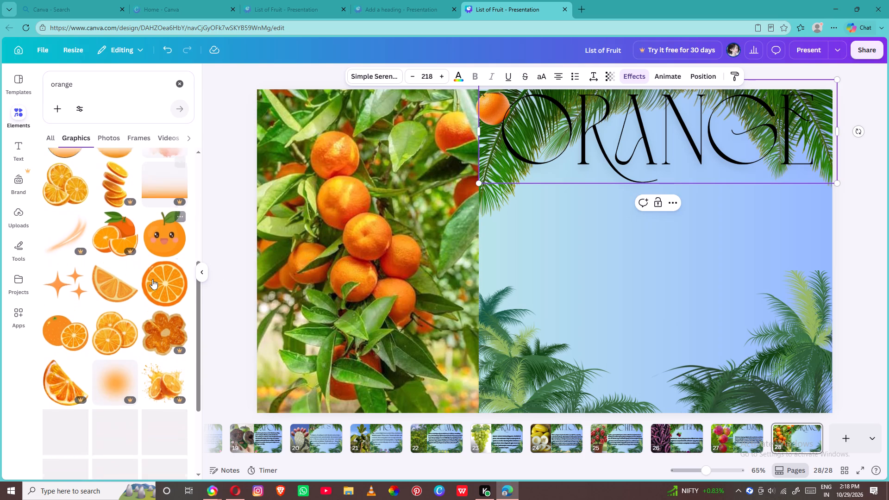
pyautogui.scroll(-1, 151, 280)
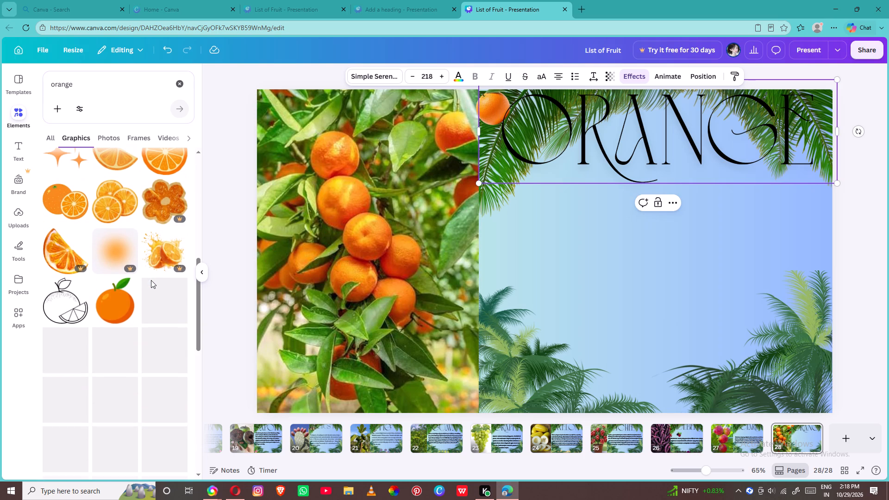
pyautogui.scroll(-2, 150, 321)
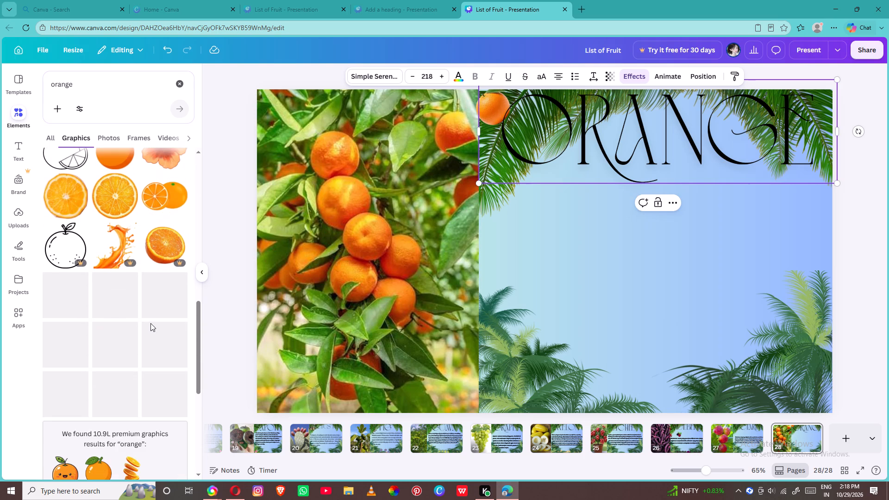
pyautogui.scroll(-2, 151, 305)
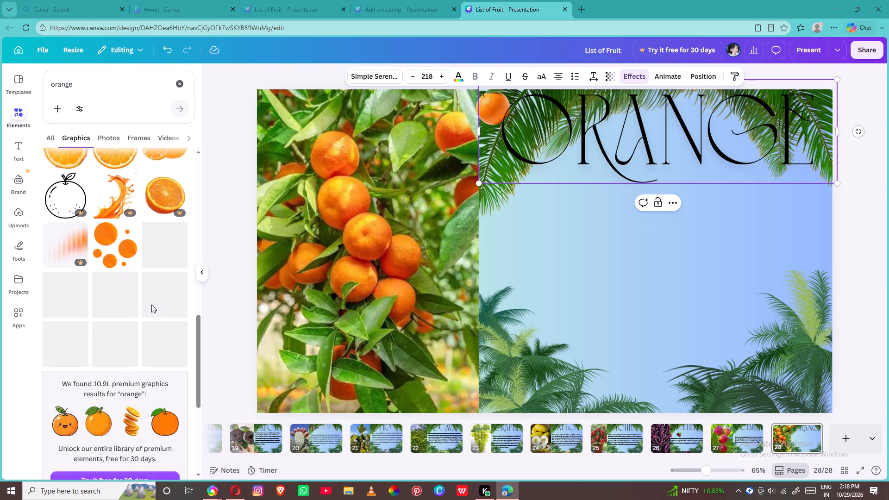
pyautogui.scroll(-1, 151, 305)
pyautogui.scroll(7, 151, 305)
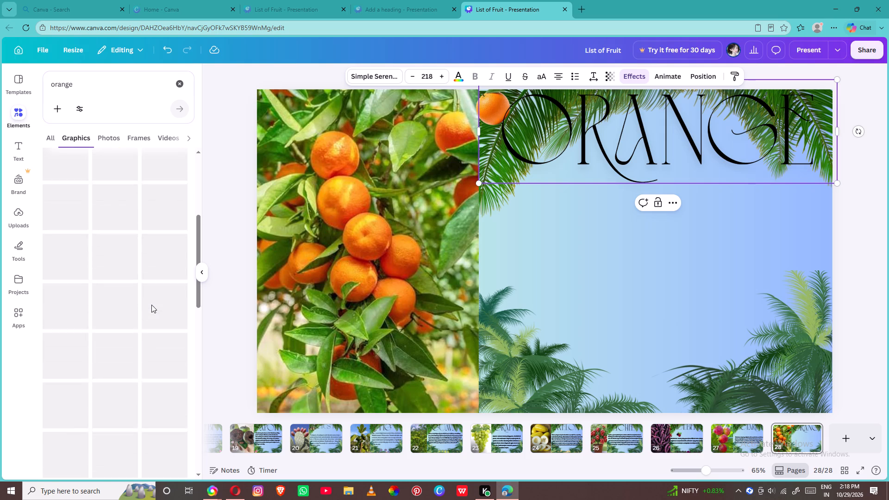
pyautogui.scroll(7, 151, 305)
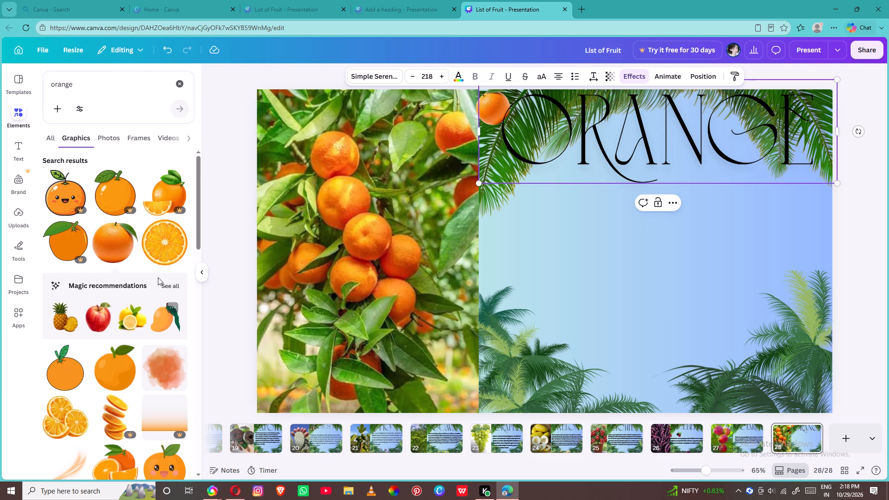
pyautogui.click(175, 286)
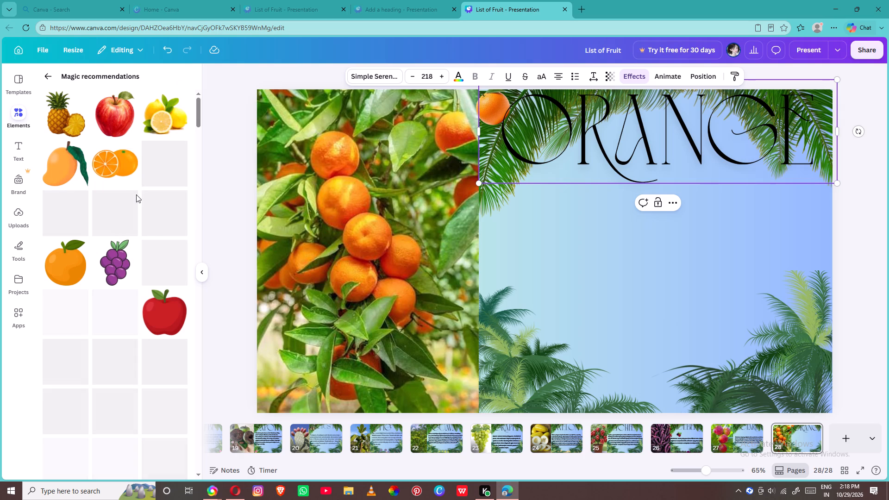
pyautogui.scroll(2, 136, 194)
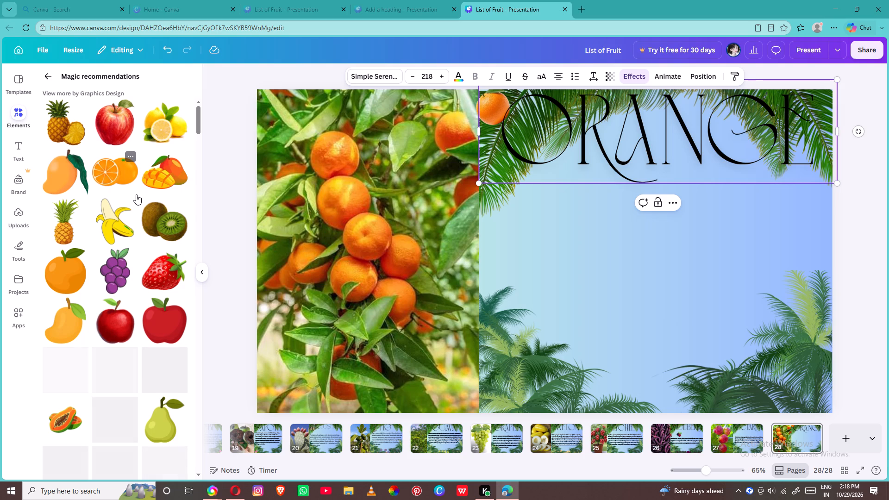
pyautogui.click(49, 82)
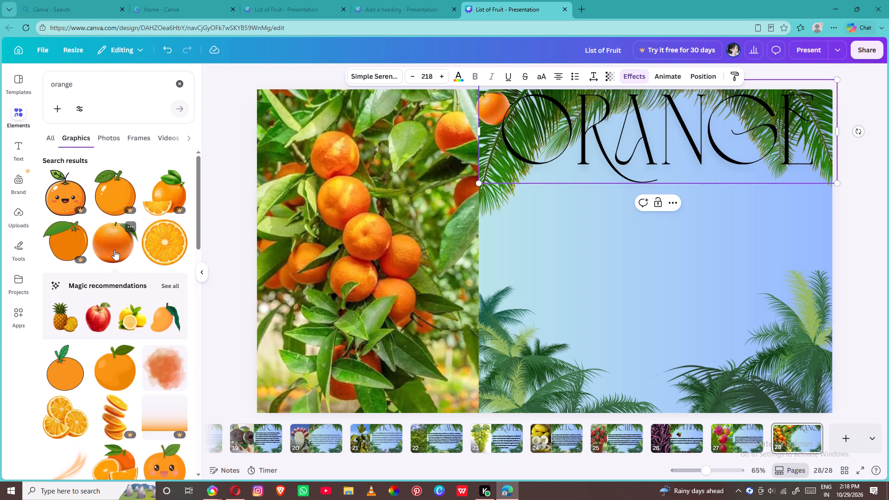
# Add a second realistic whole orange with a leaf and place it in the page's top corner over the heading's E.
pyautogui.click(114, 250)
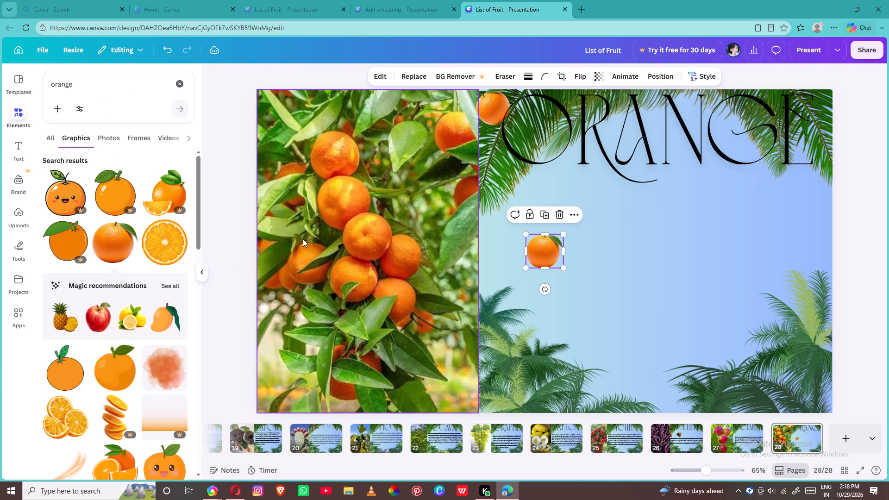
pyautogui.moveTo(549, 246); pyautogui.dragTo(806, 107)
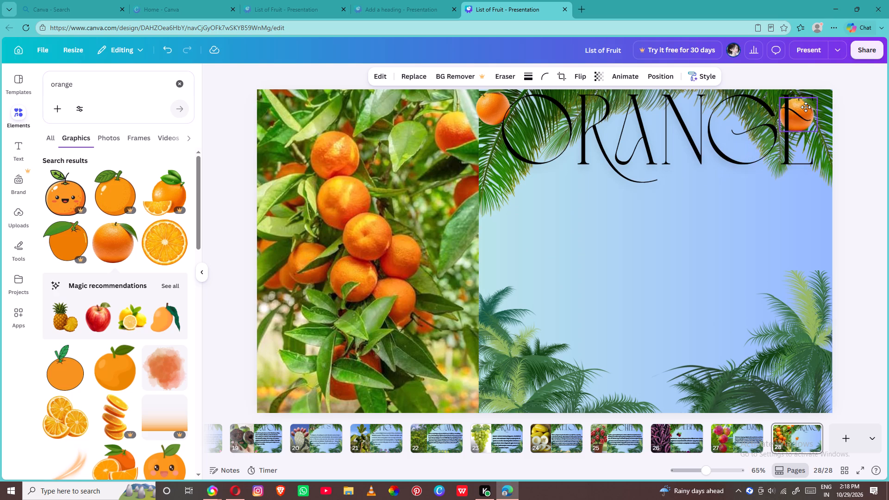
pyautogui.moveTo(806, 107); pyautogui.dragTo(819, 103)
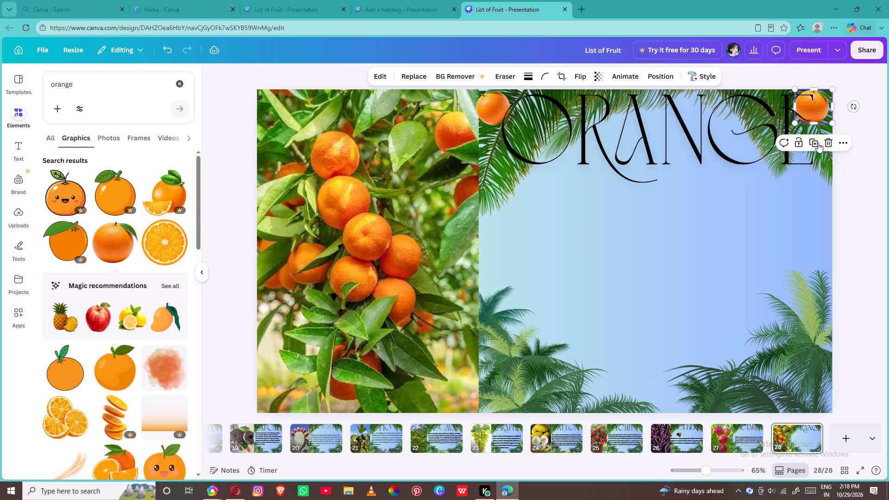
# Duplicate the corner orange into a row of ten copies along the page bottom, from the photo's edge to the page edge.
pyautogui.click(818, 143)
pyautogui.moveTo(817, 112); pyautogui.dragTo(321, 474)
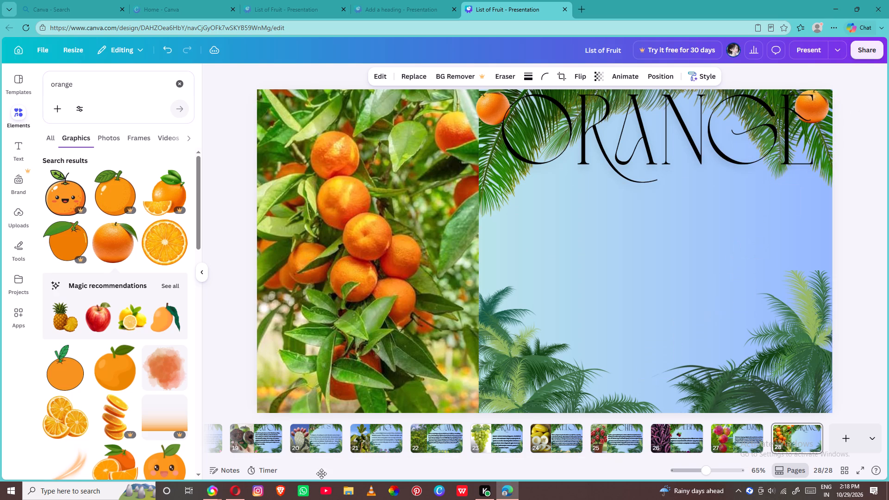
pyautogui.moveTo(321, 474); pyautogui.dragTo(497, 395)
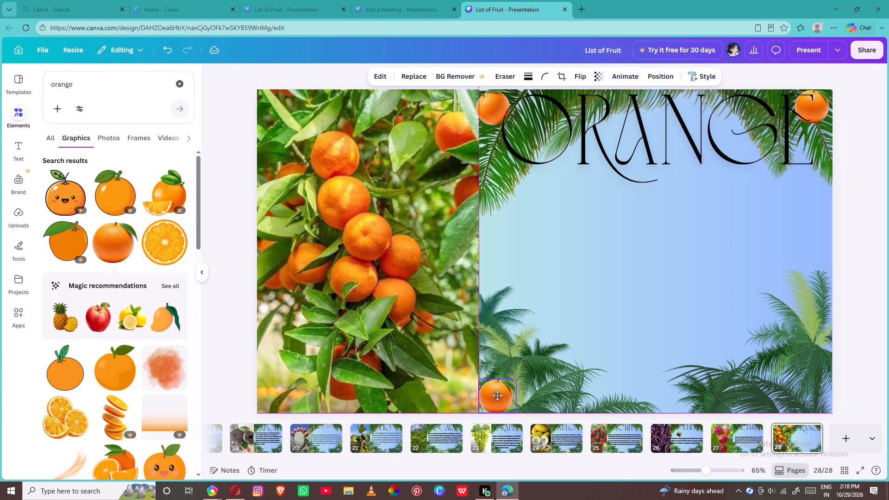
pyautogui.moveTo(497, 395); pyautogui.dragTo(498, 395)
pyautogui.click(497, 356)
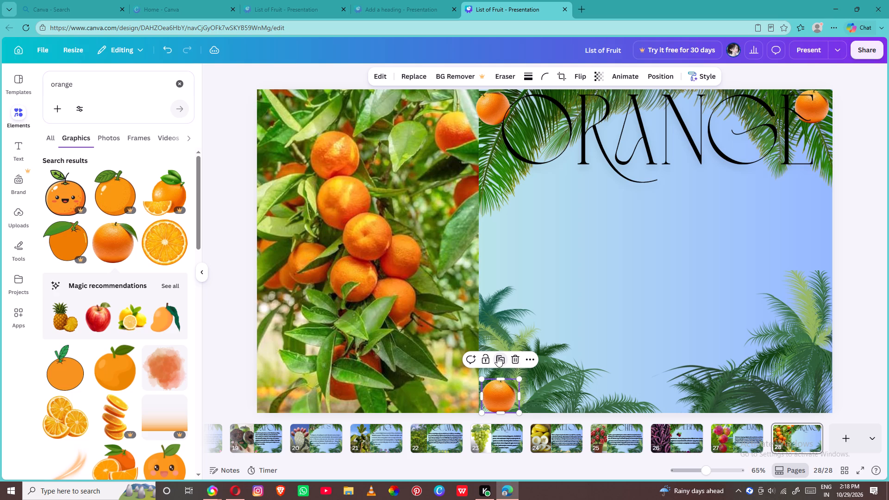
pyautogui.moveTo(504, 394); pyautogui.dragTo(533, 391)
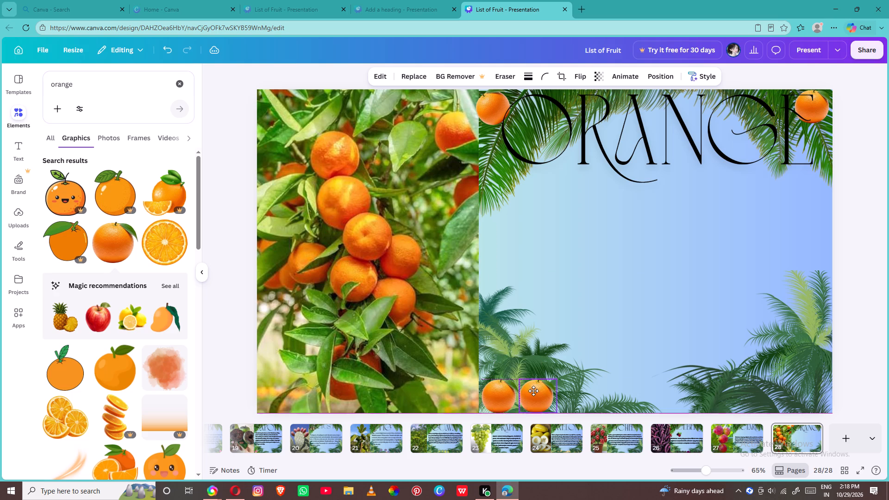
pyautogui.moveTo(533, 391); pyautogui.dragTo(535, 392)
pyautogui.click(535, 363)
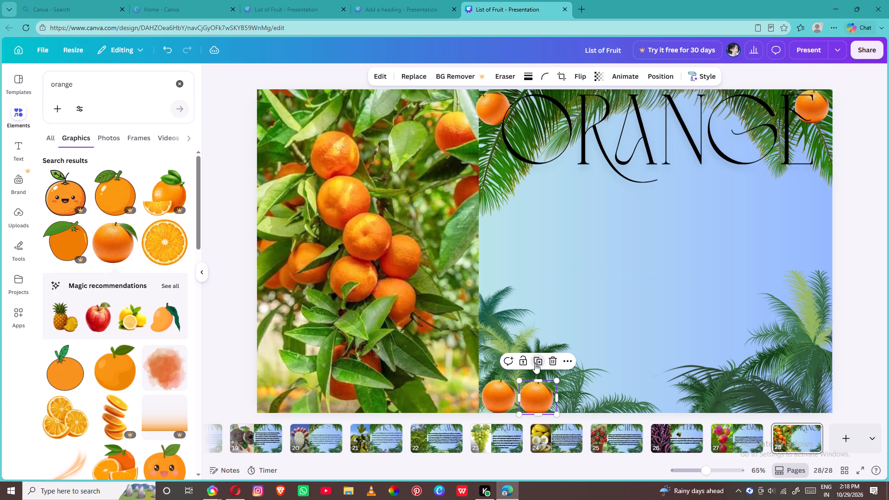
pyautogui.click(573, 358)
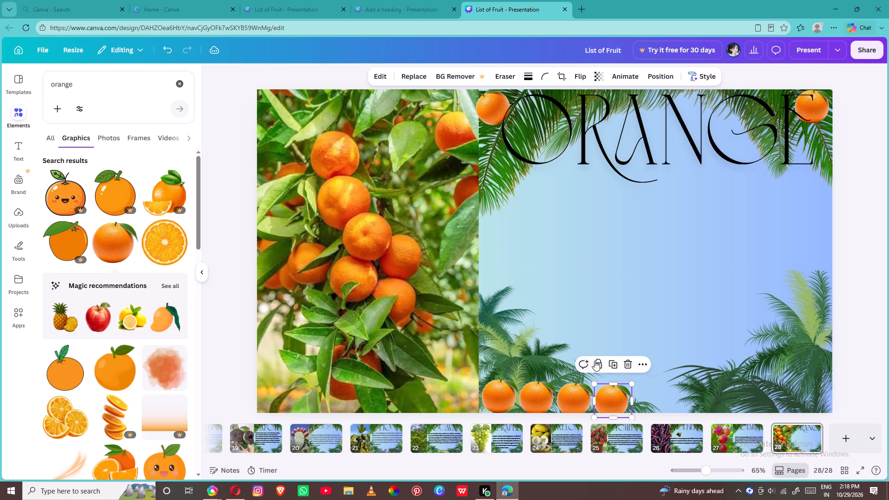
pyautogui.click(613, 361)
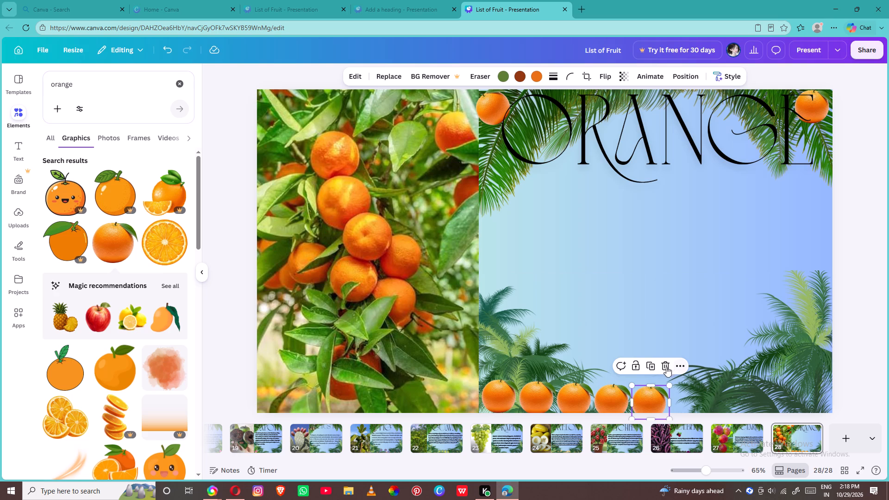
pyautogui.click(654, 363)
pyautogui.click(685, 368)
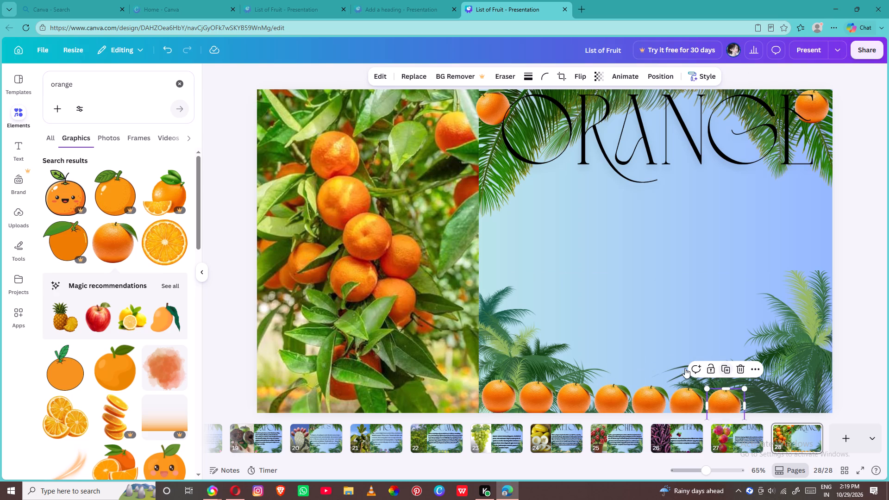
pyautogui.click(719, 366)
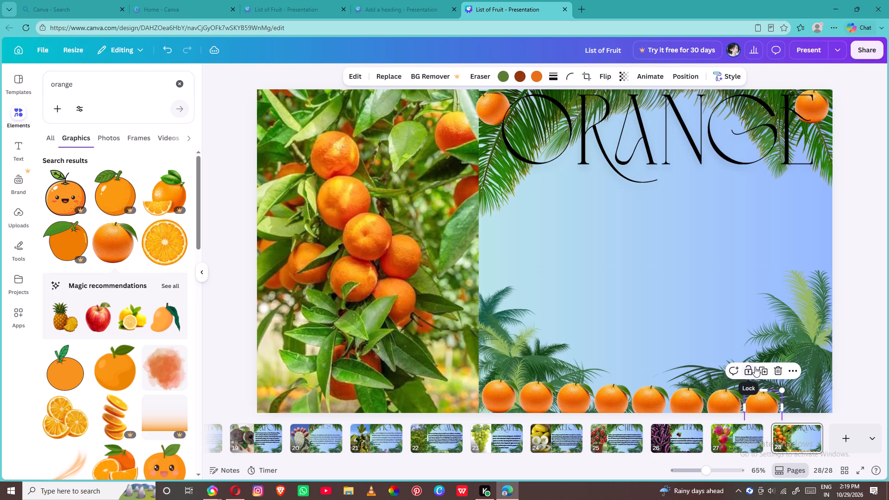
pyautogui.click(757, 367)
pyautogui.click(795, 368)
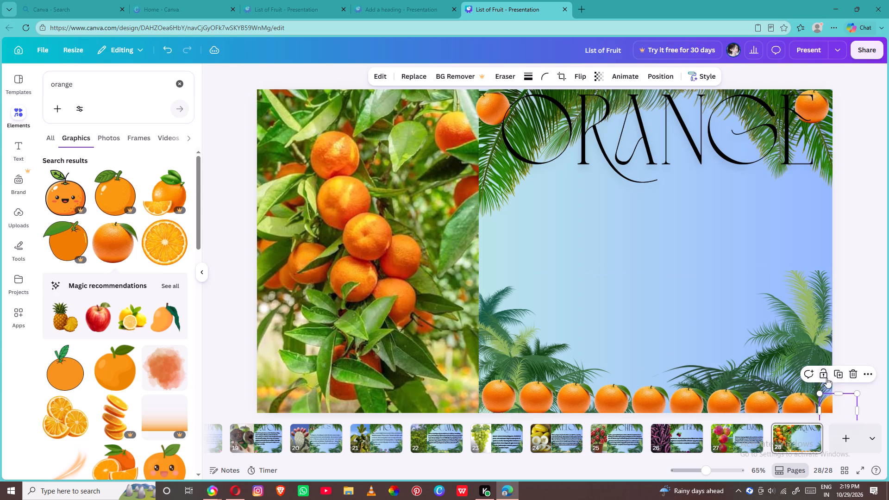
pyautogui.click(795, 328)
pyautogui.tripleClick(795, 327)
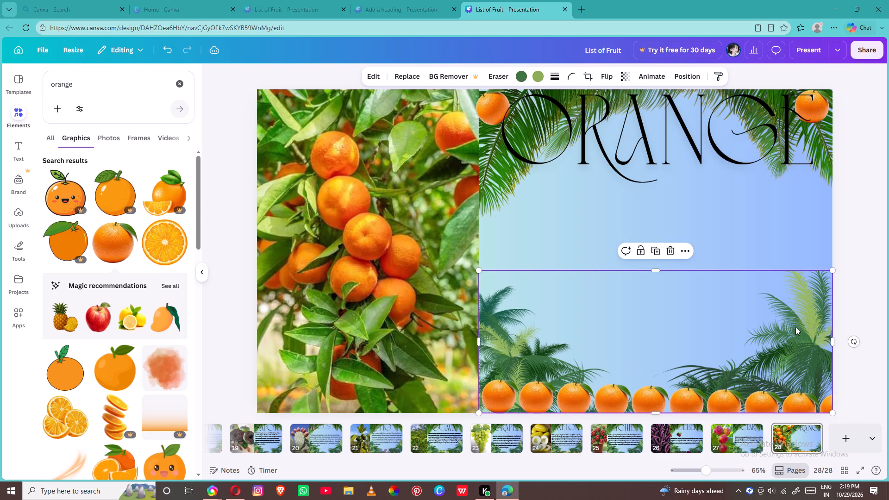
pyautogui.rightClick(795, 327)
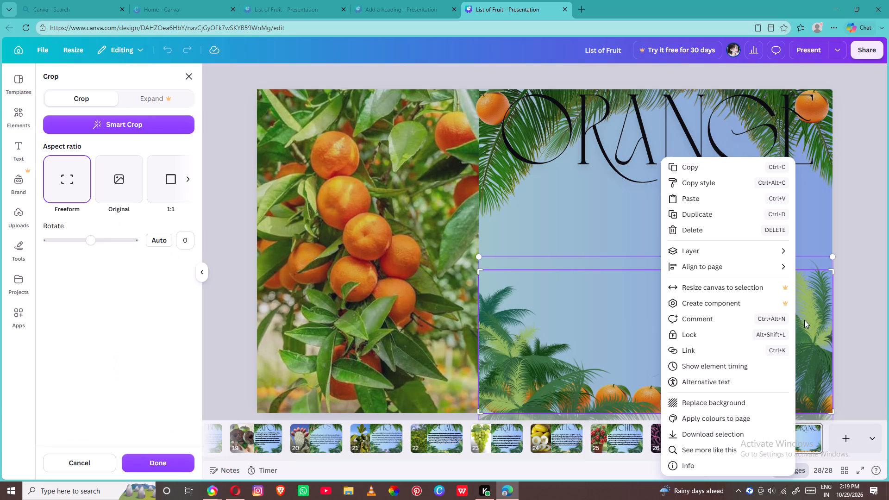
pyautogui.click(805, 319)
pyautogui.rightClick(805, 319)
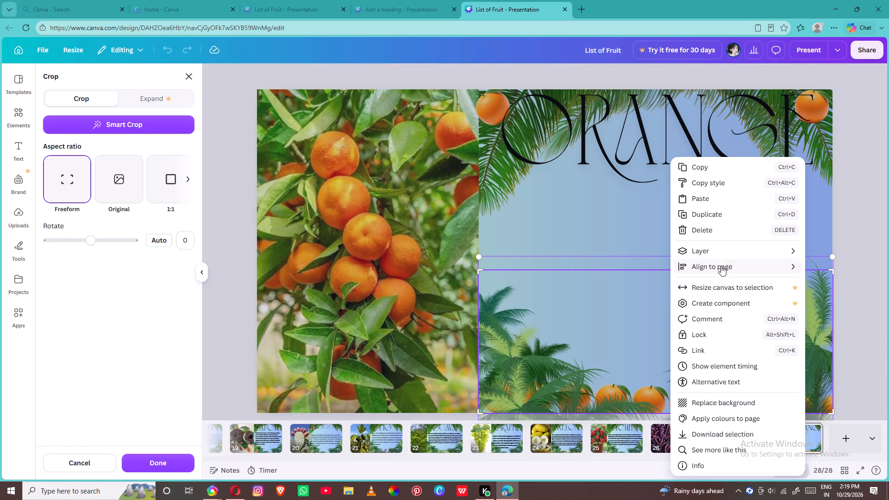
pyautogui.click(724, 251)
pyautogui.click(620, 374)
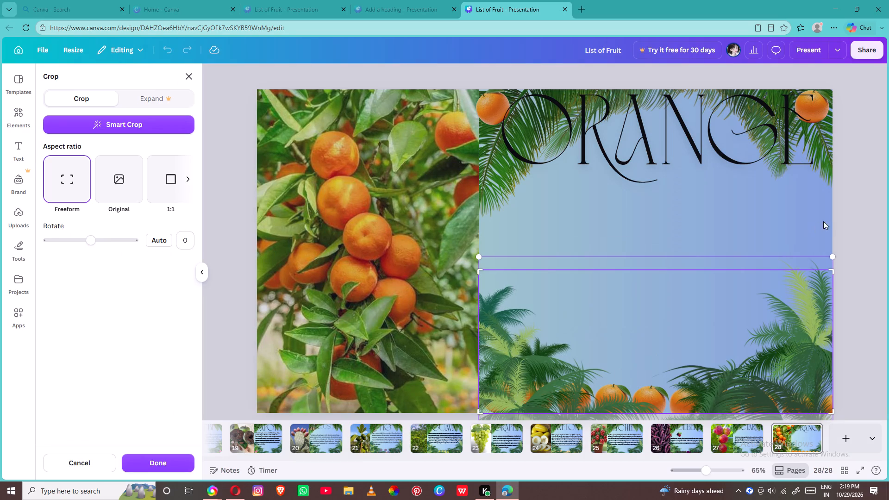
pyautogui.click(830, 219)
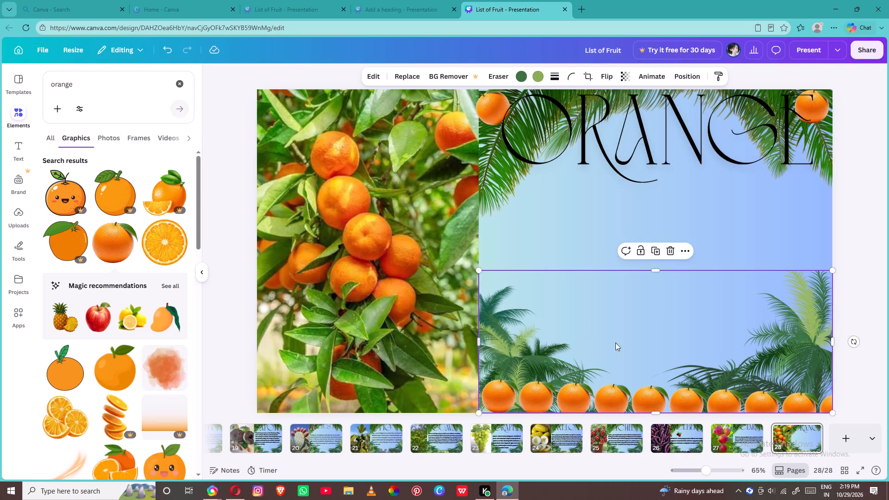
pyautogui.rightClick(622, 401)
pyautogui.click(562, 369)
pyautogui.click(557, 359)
# Bring the lower palm tree border to the front so it overlaps the row of oranges.
pyautogui.rightClick(589, 334)
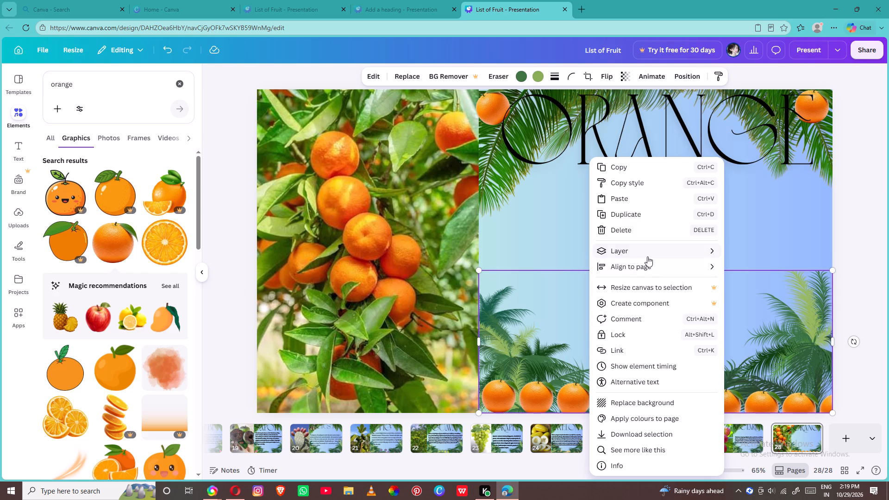
pyautogui.click(647, 256)
pyautogui.click(698, 254)
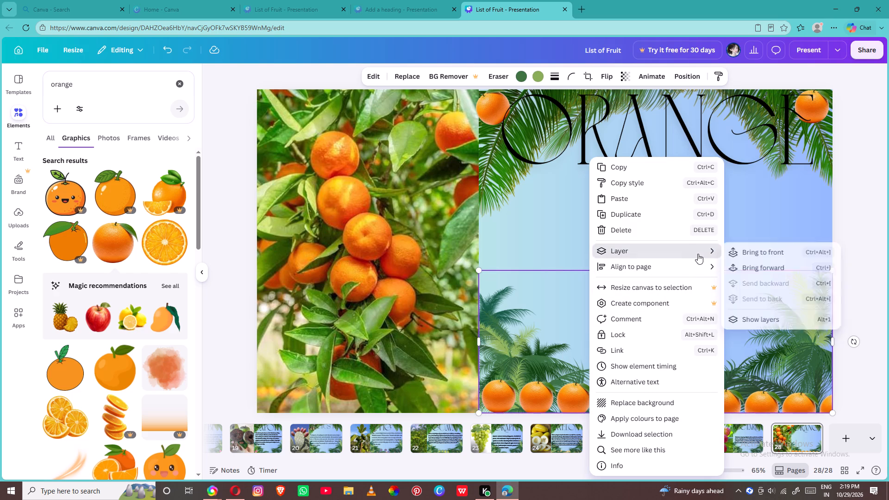
pyautogui.click(743, 251)
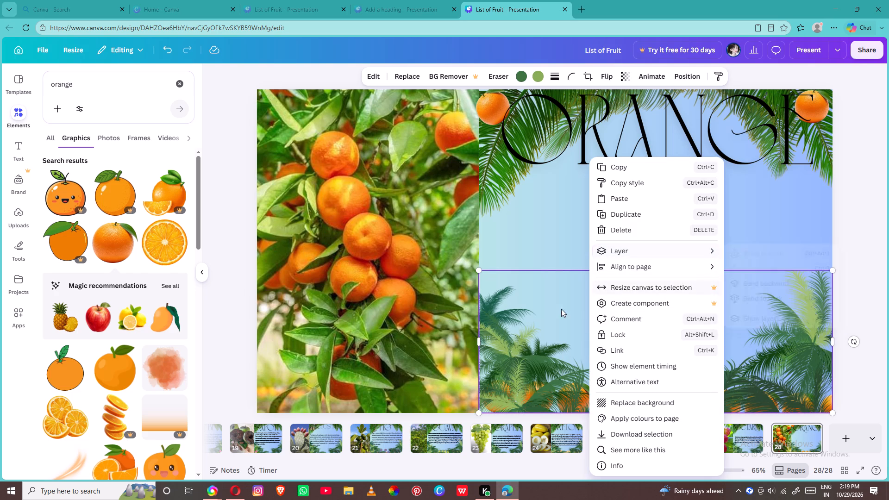
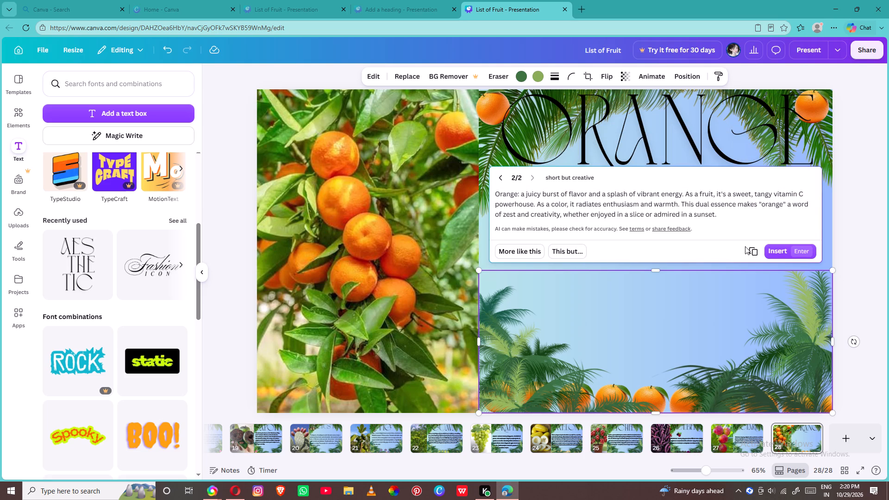
pyautogui.click(772, 251)
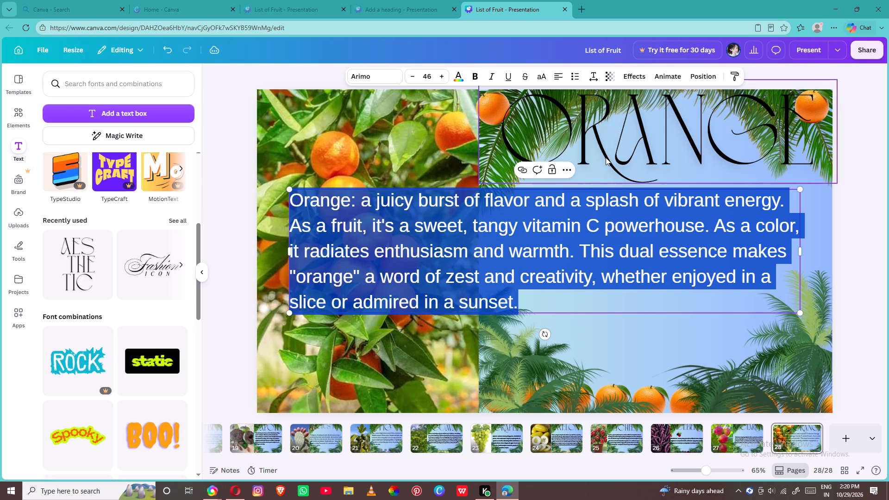
# Change the font of the inserted orange body text to Gladiola.
pyautogui.click(382, 74)
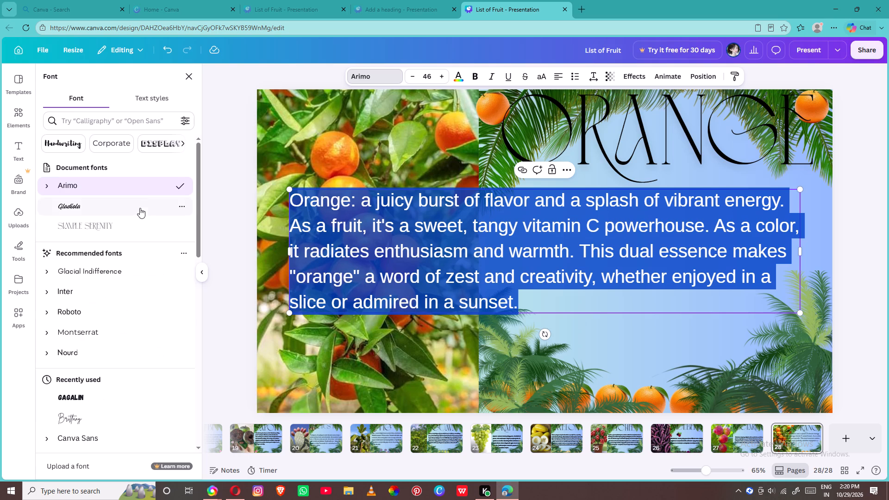
pyautogui.click(359, 76)
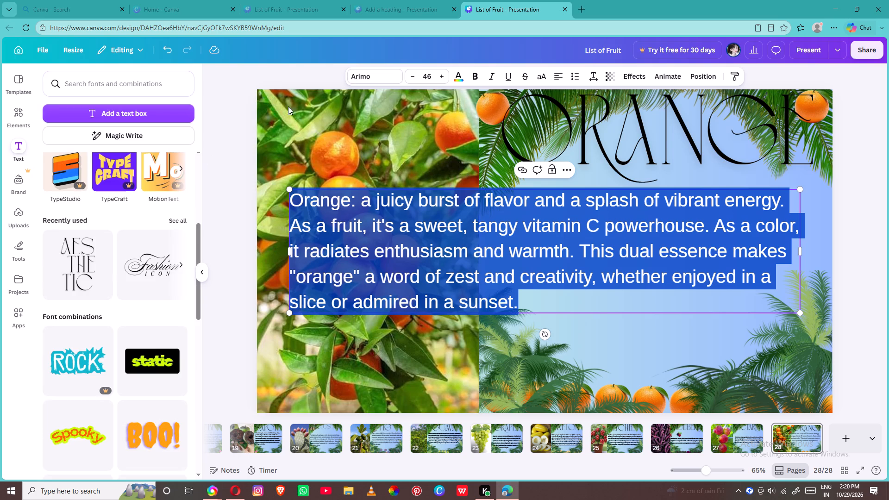
pyautogui.click(395, 78)
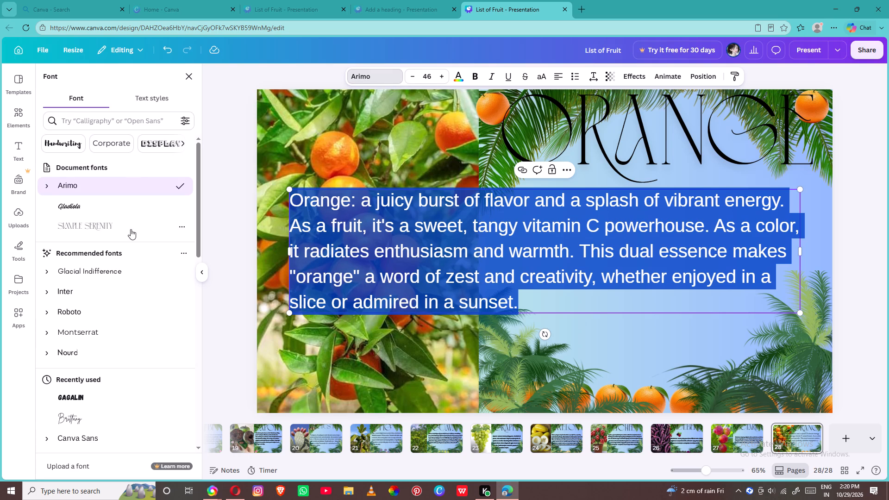
pyautogui.click(130, 211)
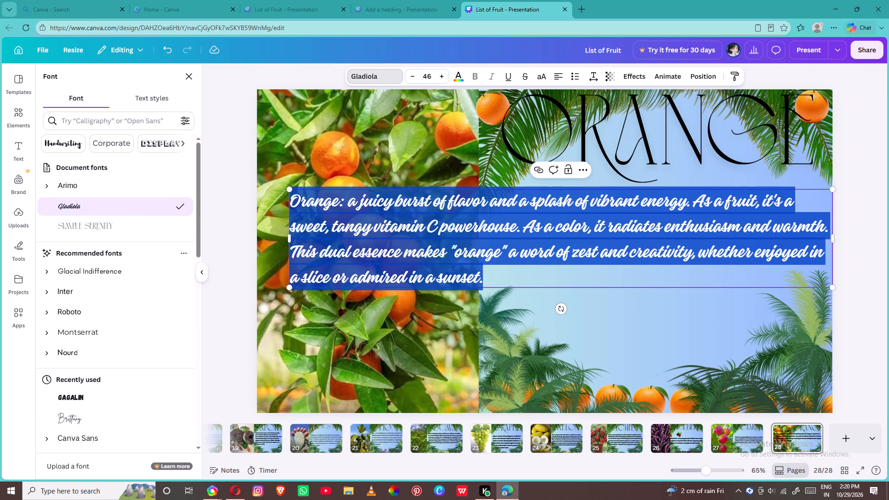
# Fit the body text into the blue area beside the photo, about 1,108 wide, with font size 42.1.
pyautogui.moveTo(291, 187); pyautogui.dragTo(448, 204)
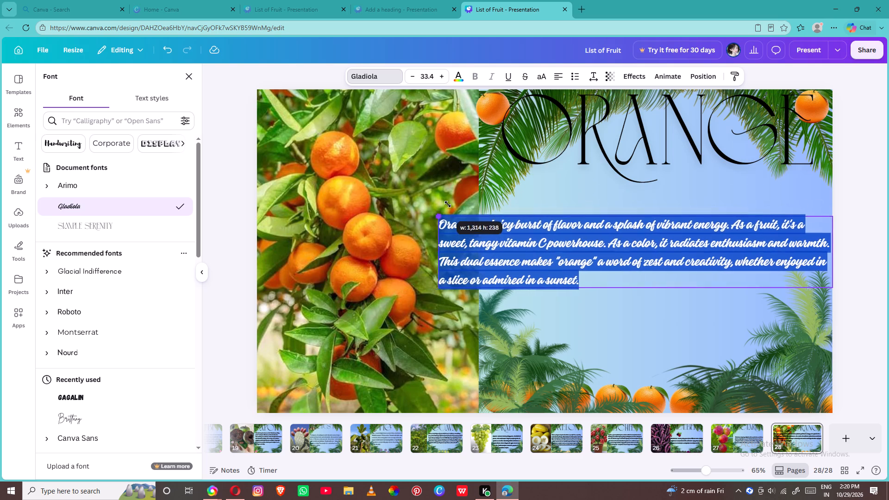
pyautogui.moveTo(448, 204); pyautogui.dragTo(504, 200)
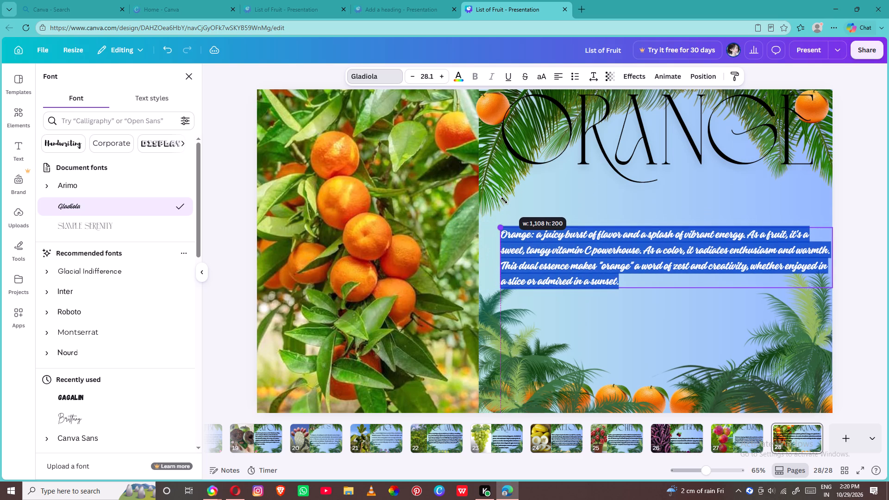
pyautogui.moveTo(504, 200); pyautogui.dragTo(505, 201)
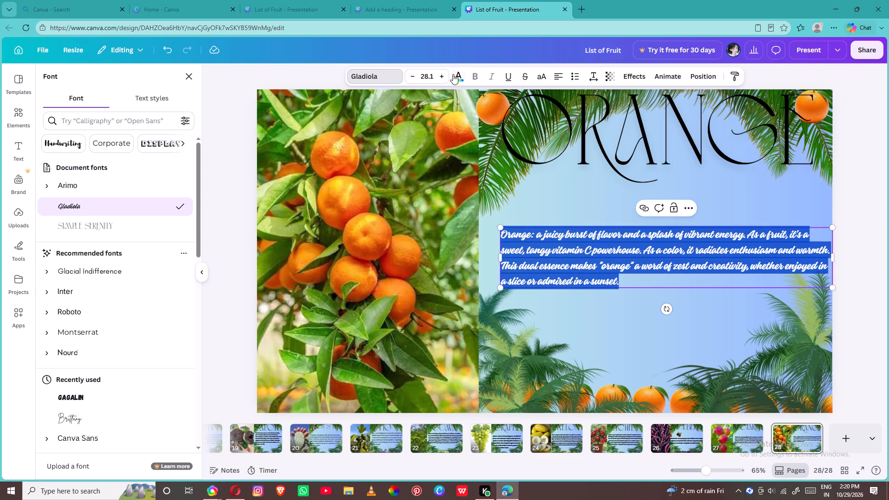
pyautogui.click(447, 77)
pyautogui.tripleClick(447, 77)
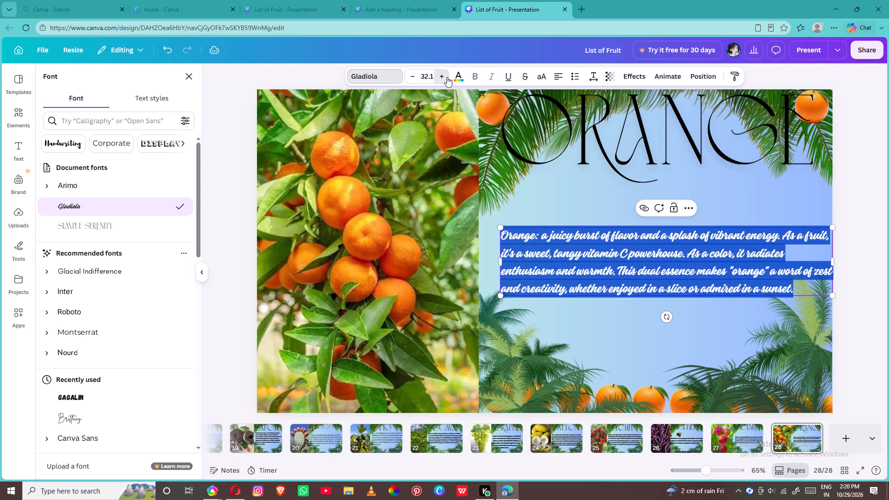
pyautogui.tripleClick(447, 77)
pyautogui.tripleClick(447, 77)
pyautogui.tripleClick(447, 77)
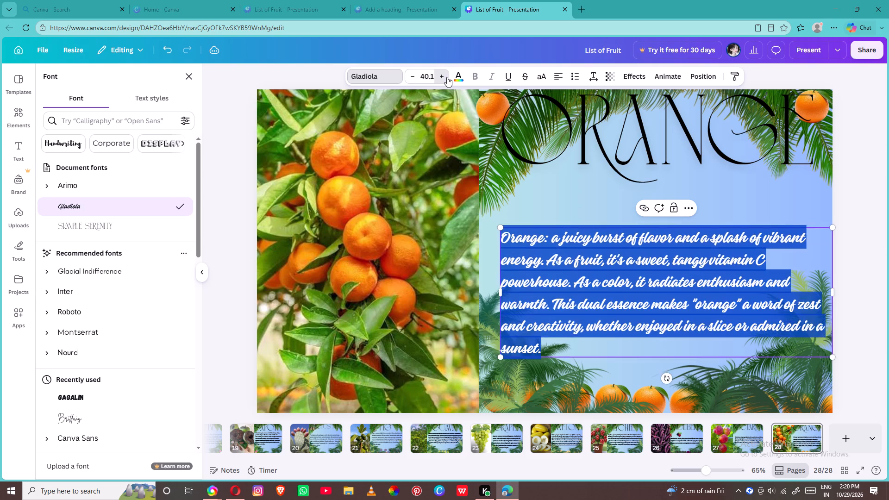
pyautogui.click(447, 77)
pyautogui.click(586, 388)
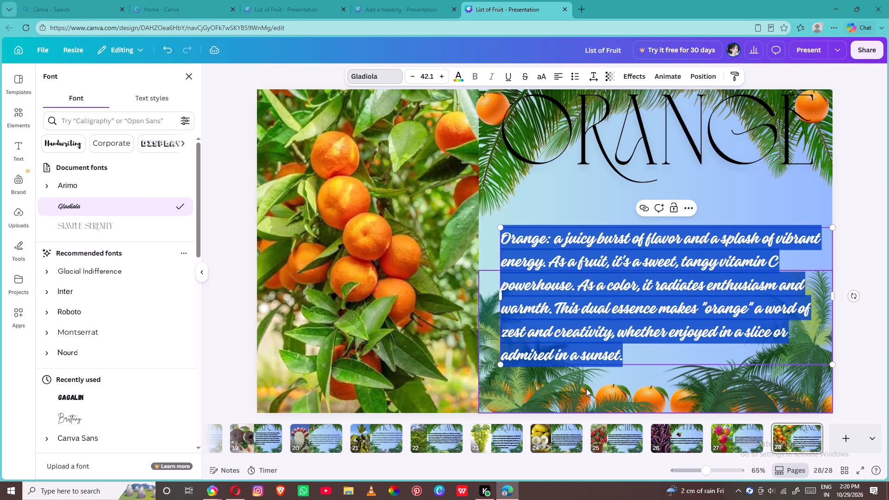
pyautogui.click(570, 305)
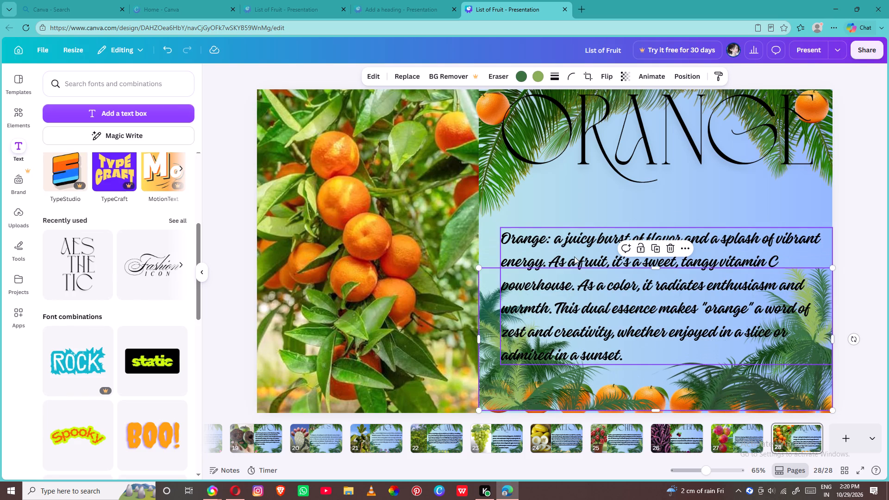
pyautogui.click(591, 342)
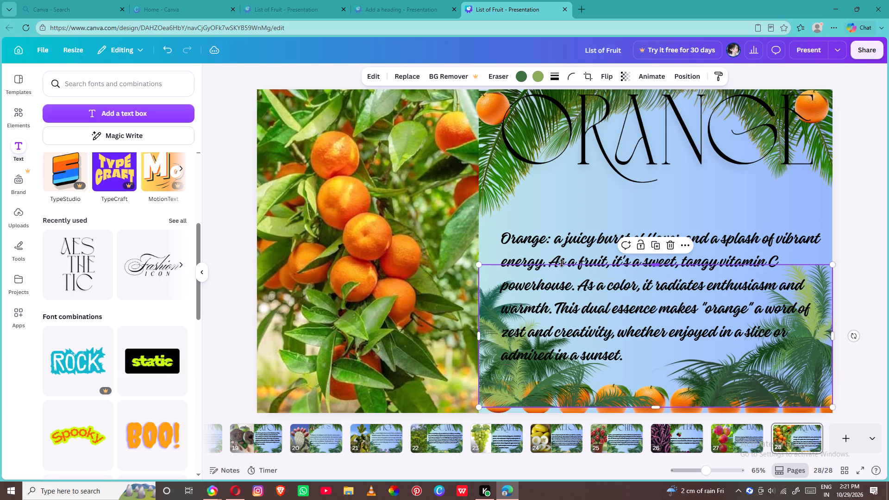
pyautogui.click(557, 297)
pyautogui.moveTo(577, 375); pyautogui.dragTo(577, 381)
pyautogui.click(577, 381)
# Move the body text slightly up and toward the photo, closer beneath the ORANGE heading.
pyautogui.moveTo(569, 253); pyautogui.dragTo(564, 249)
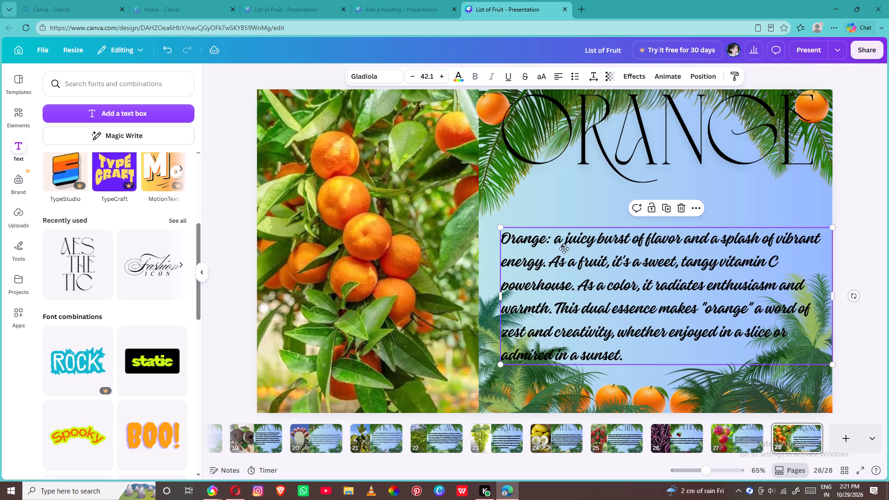
pyautogui.moveTo(564, 249); pyautogui.dragTo(560, 236)
pyautogui.click(560, 236)
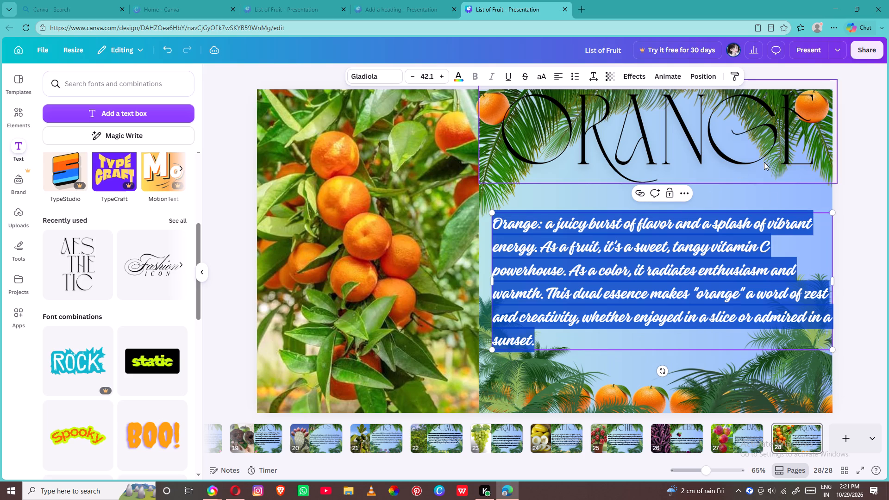
pyautogui.click(839, 283)
pyautogui.click(888, 275)
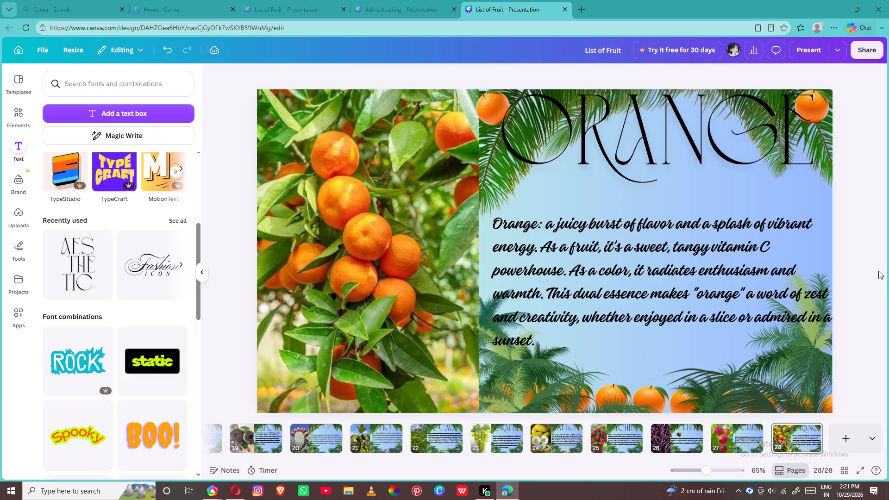
pyautogui.click(849, 271)
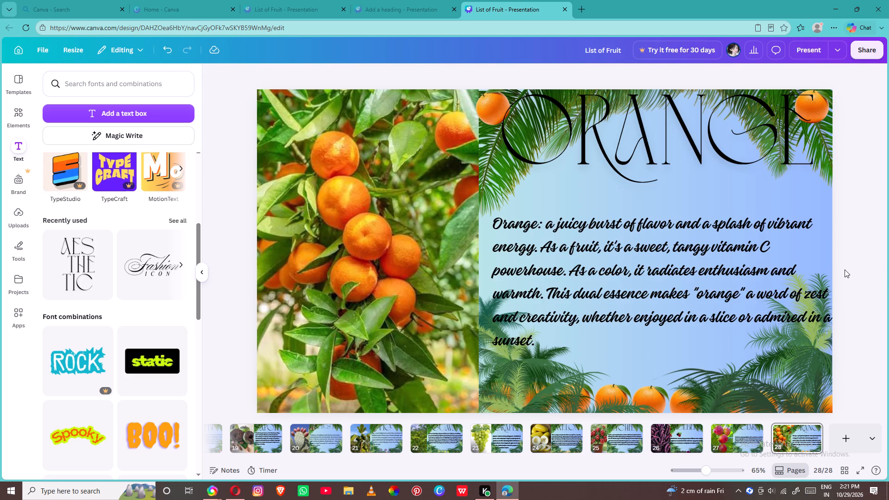